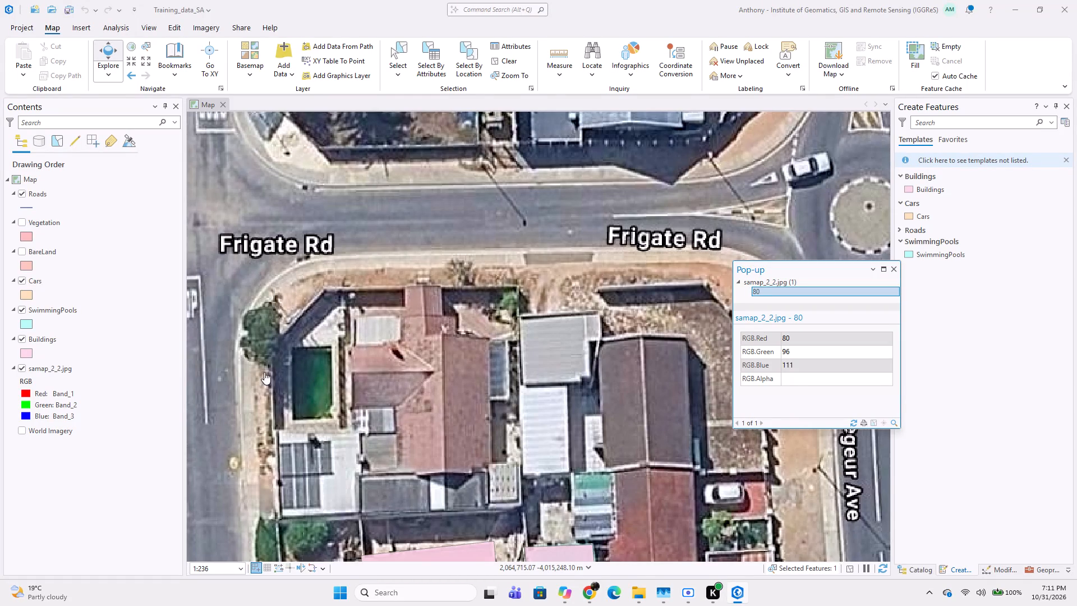
# Examine the imagery and existing footprints around Corsair Cres, Clipper Rd and Frigate Rd for houses not yet digitized as buildings.
pyautogui.scroll(-1, 195, 361)
pyautogui.scroll(2, 270, 371)
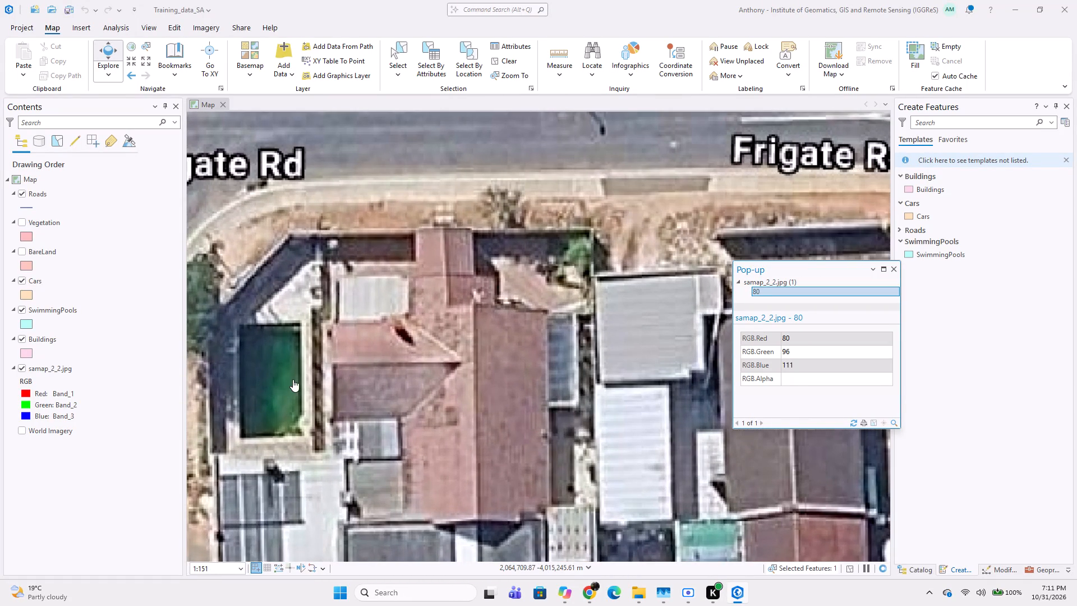
pyautogui.moveTo(225, 391); pyautogui.dragTo(344, 384)
pyautogui.moveTo(225, 391); pyautogui.dragTo(344, 384, button='right')
pyautogui.moveTo(257, 384); pyautogui.dragTo(335, 388)
pyautogui.moveTo(257, 384); pyautogui.dragTo(335, 388, button='right')
pyautogui.moveTo(315, 384); pyautogui.dragTo(344, 380)
pyautogui.moveTo(384, 382); pyautogui.dragTo(404, 383, button='right')
pyautogui.moveTo(344, 380); pyautogui.dragTo(402, 380)
pyautogui.scroll(-4, 369, 402)
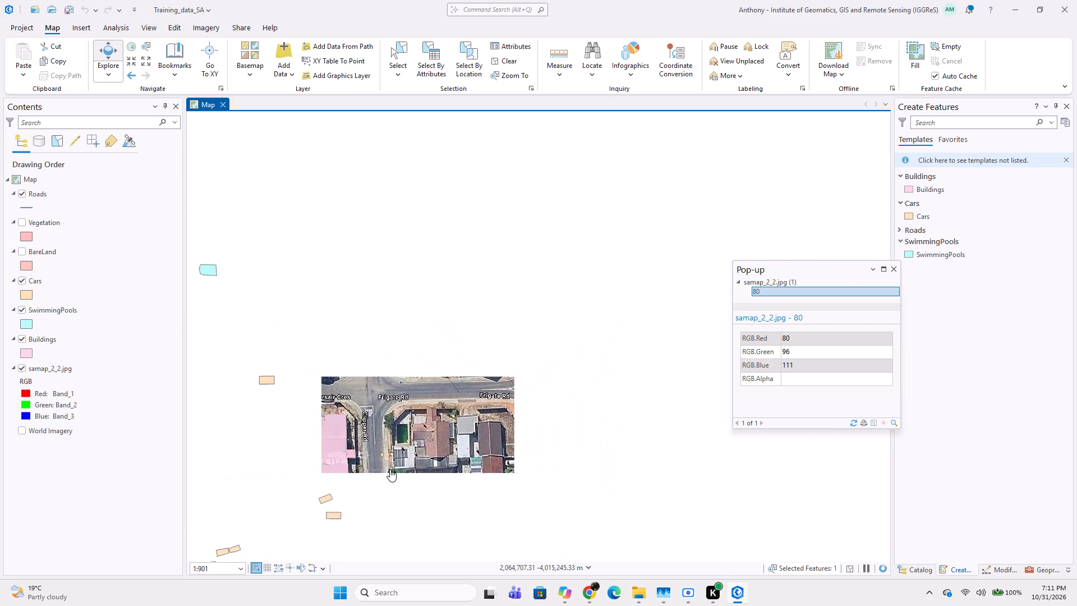
pyautogui.moveTo(389, 468); pyautogui.dragTo(397, 373)
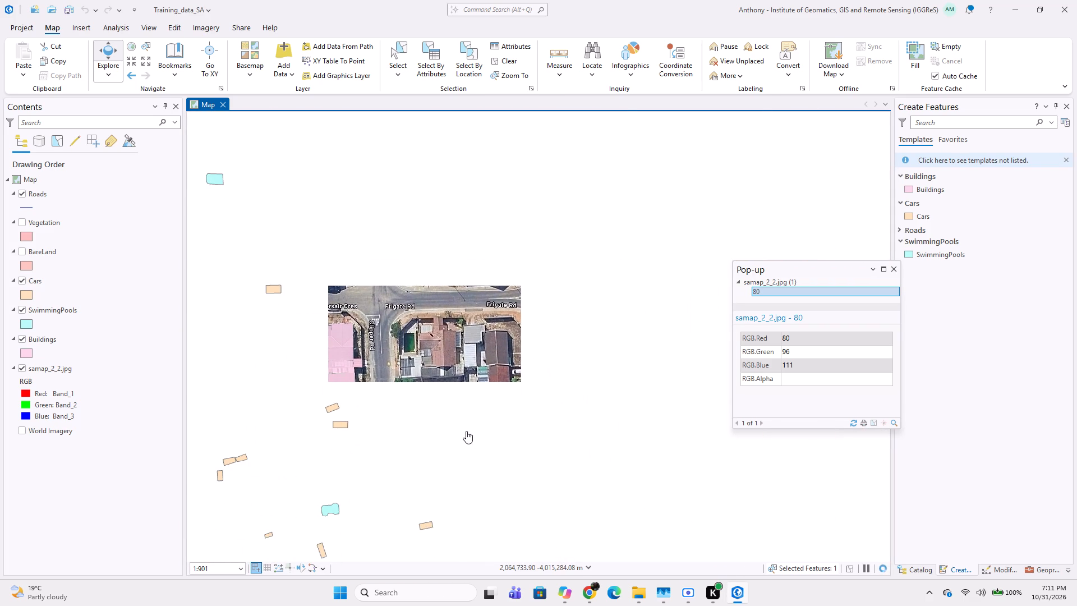
pyautogui.scroll(3, 408, 426)
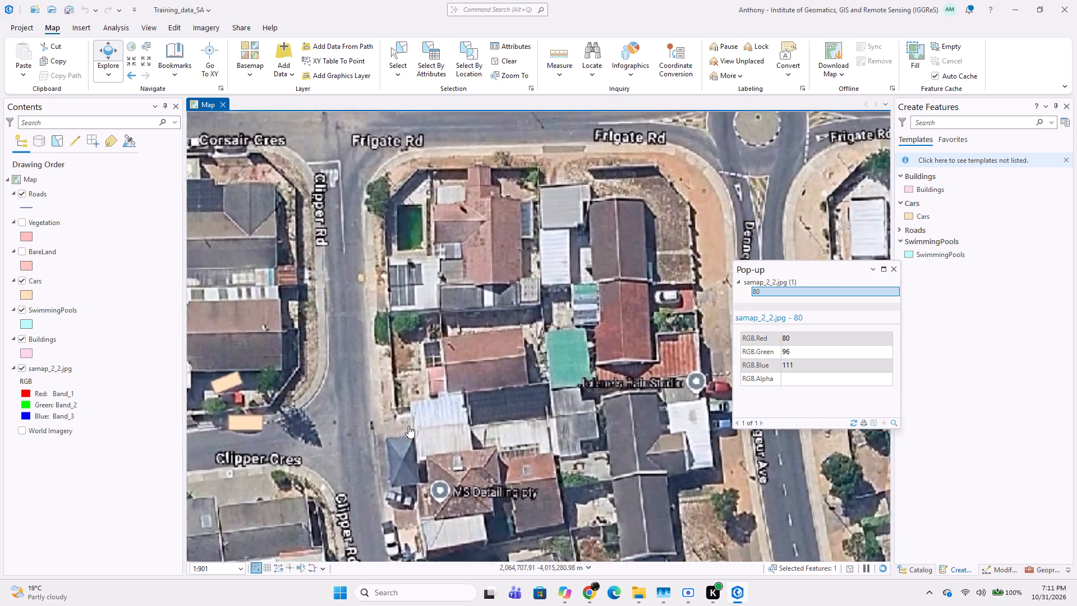
pyautogui.scroll(-5, 408, 426)
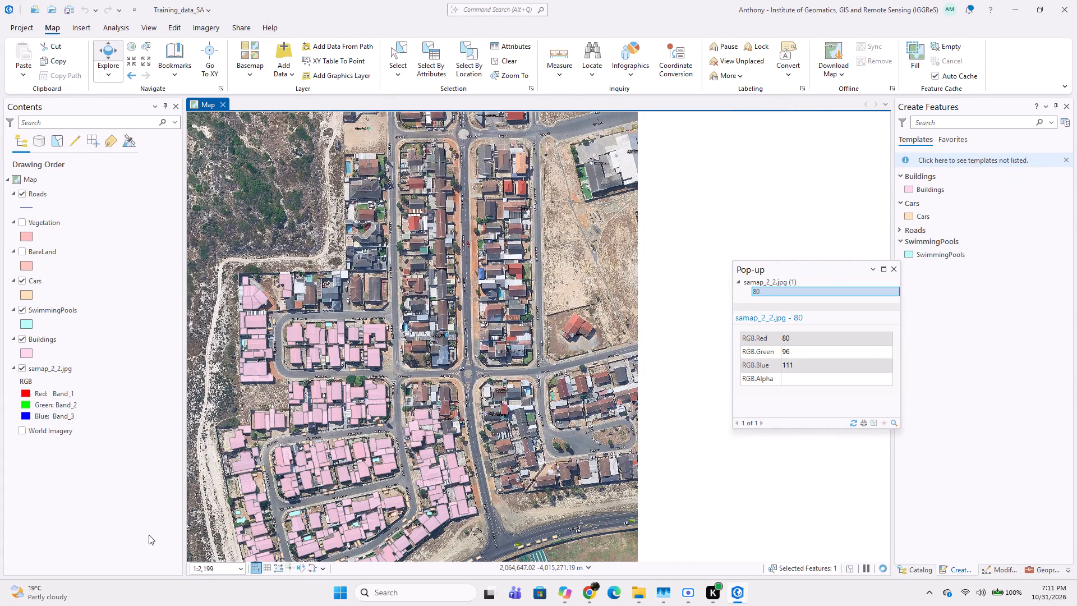
pyautogui.click(149, 535)
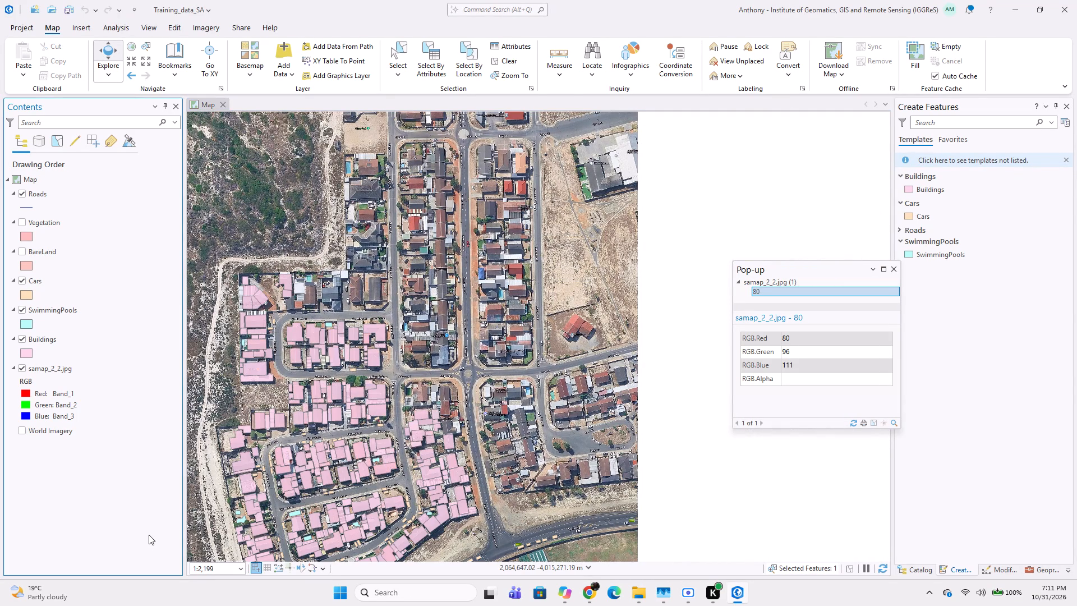
pyautogui.scroll(-1, 149, 535)
pyautogui.scroll(3, 149, 535)
pyautogui.moveTo(149, 535); pyautogui.dragTo(155, 530, button='right')
pyautogui.scroll(3, 351, 340)
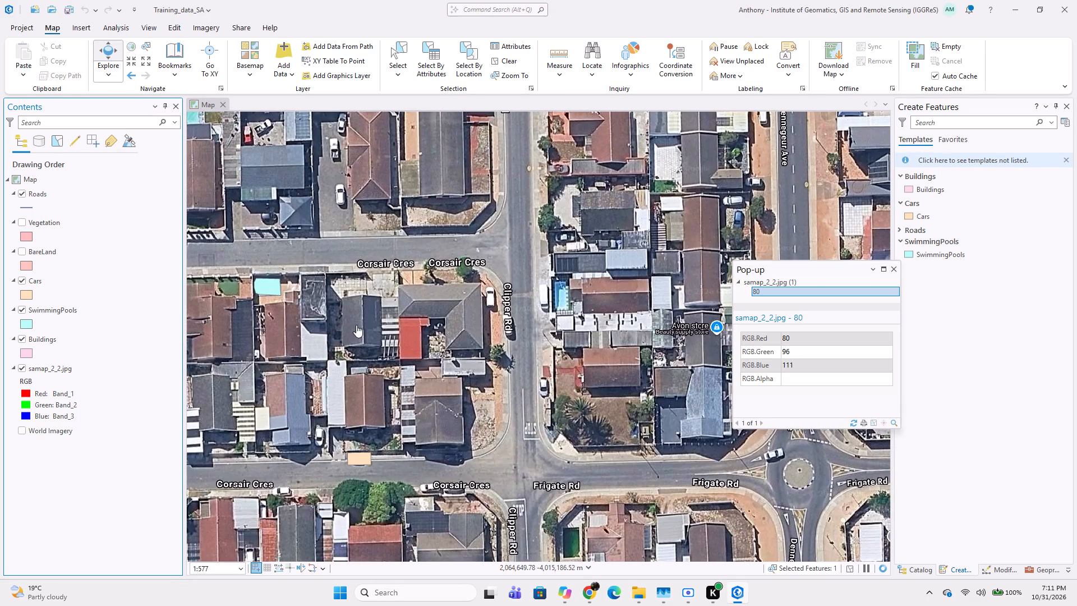
pyautogui.middleClick(338, 320)
pyautogui.scroll(1, 338, 320)
pyautogui.scroll(-2, 338, 320)
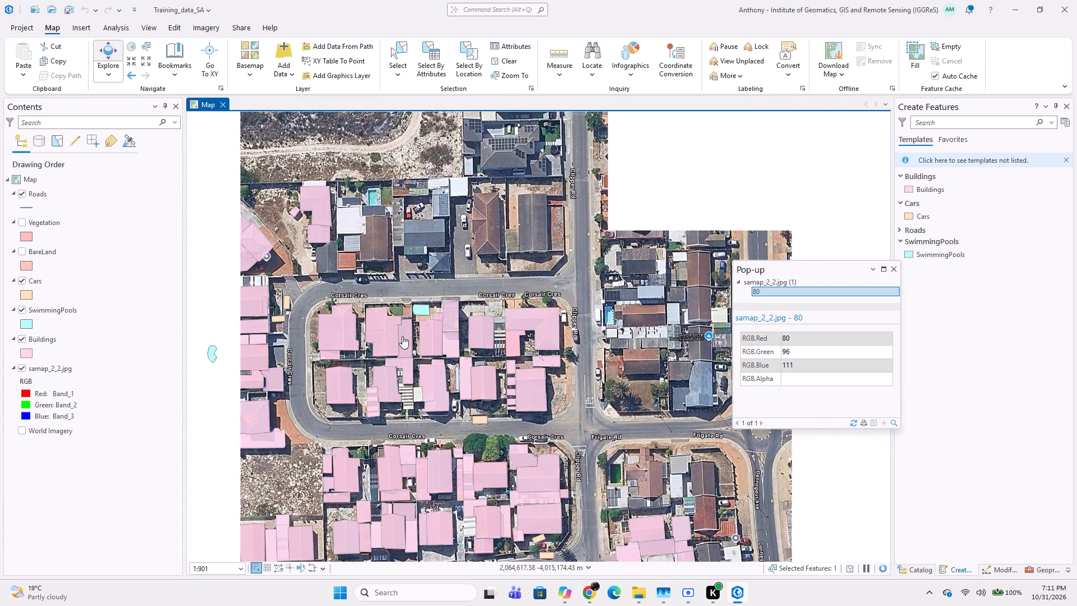
pyautogui.scroll(-1, 412, 290)
pyautogui.moveTo(414, 329); pyautogui.dragTo(409, 360, button='middle')
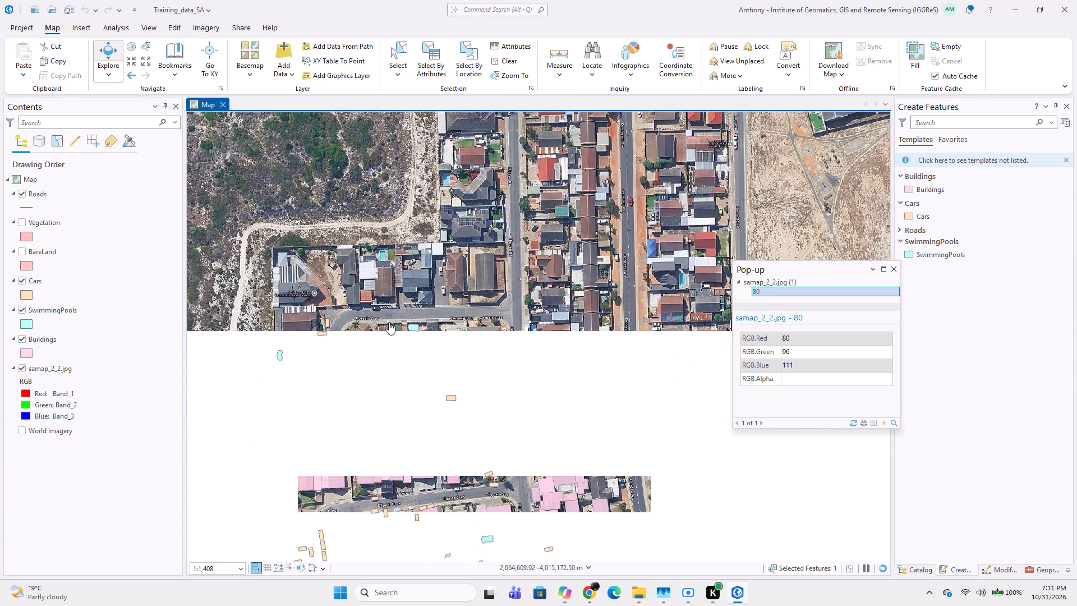
pyautogui.scroll(2, 389, 322)
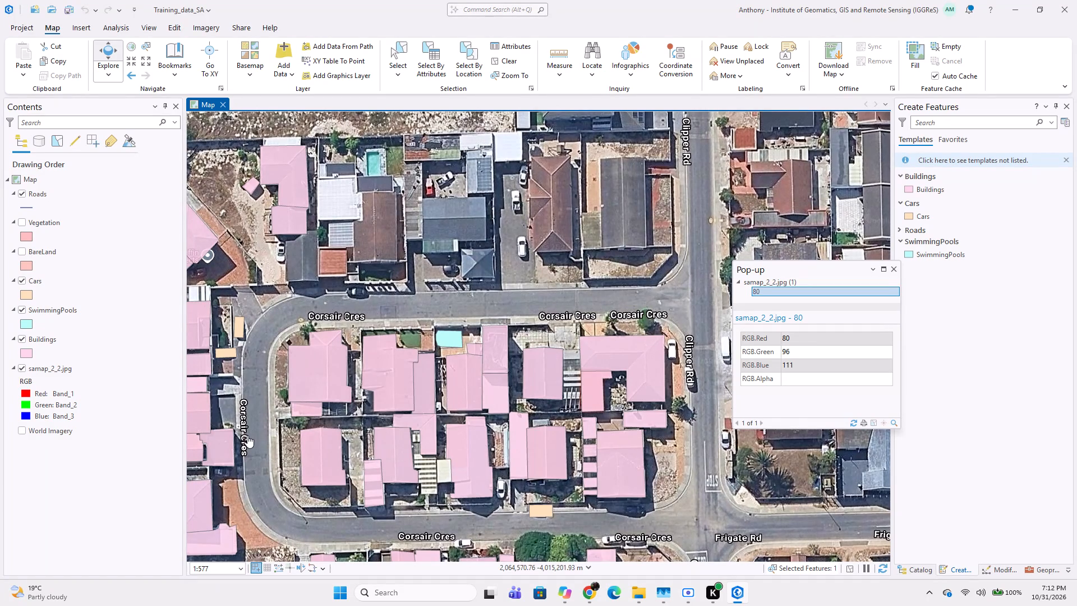
pyautogui.scroll(-1, 208, 452)
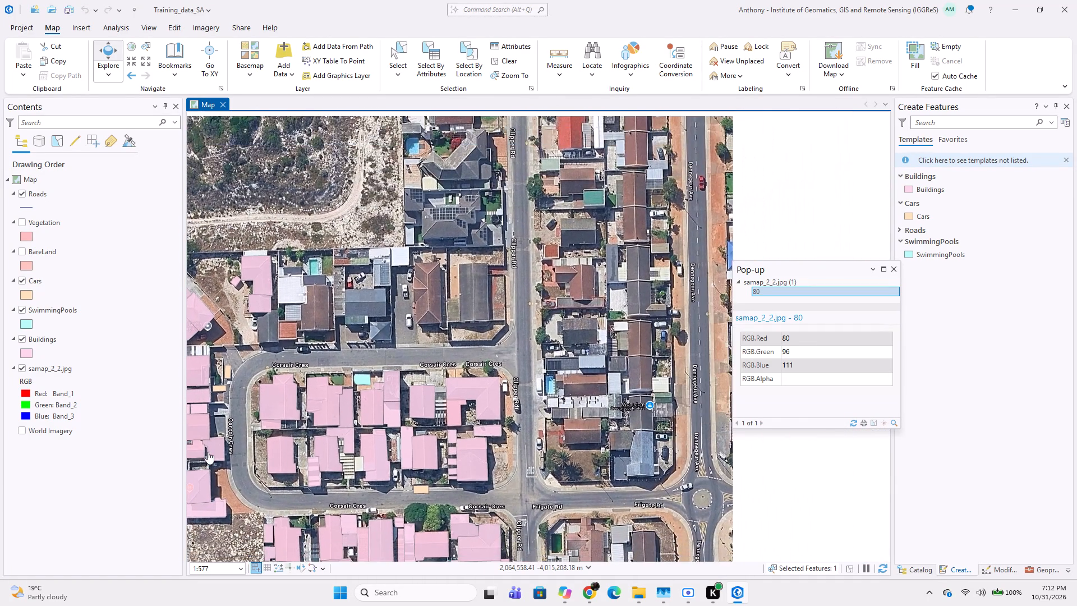
pyautogui.scroll(-2, 208, 452)
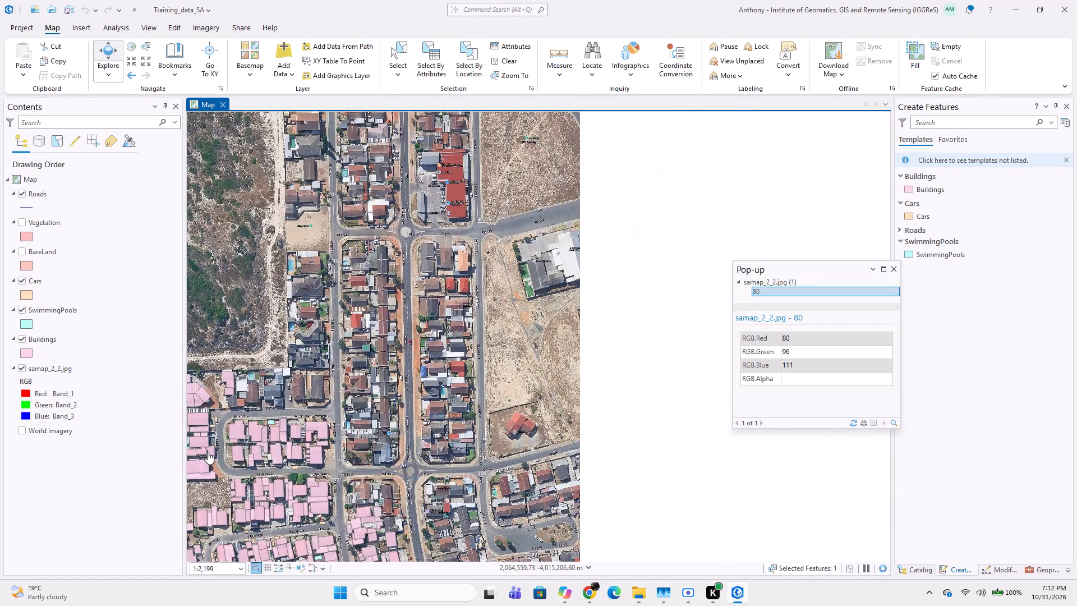
pyautogui.scroll(-1, 146, 383)
pyautogui.scroll(1, 146, 383)
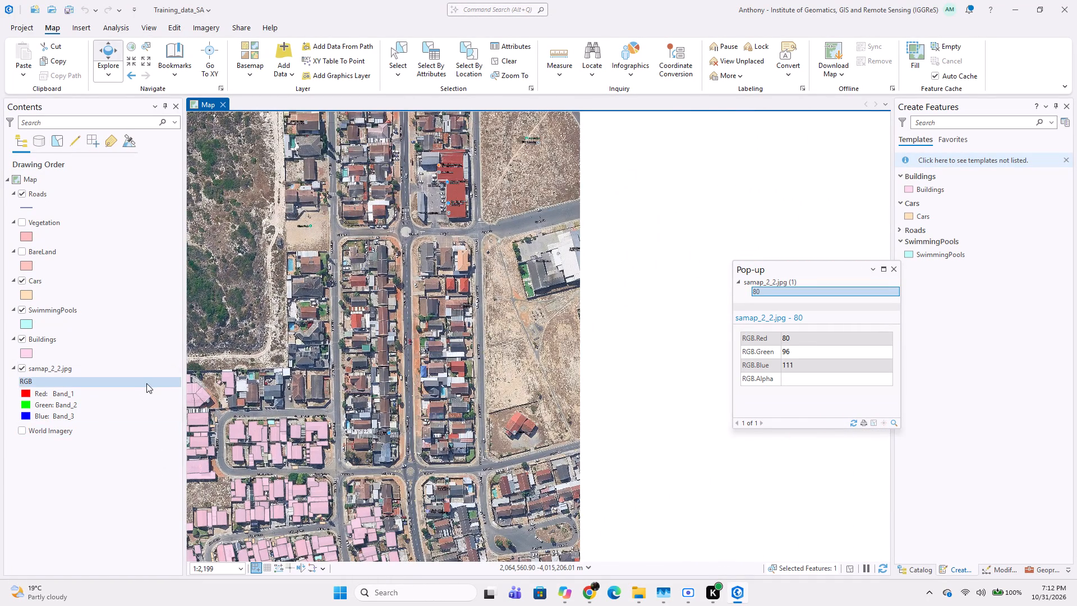
pyautogui.scroll(3, 147, 383)
pyautogui.scroll(-1, 108, 389)
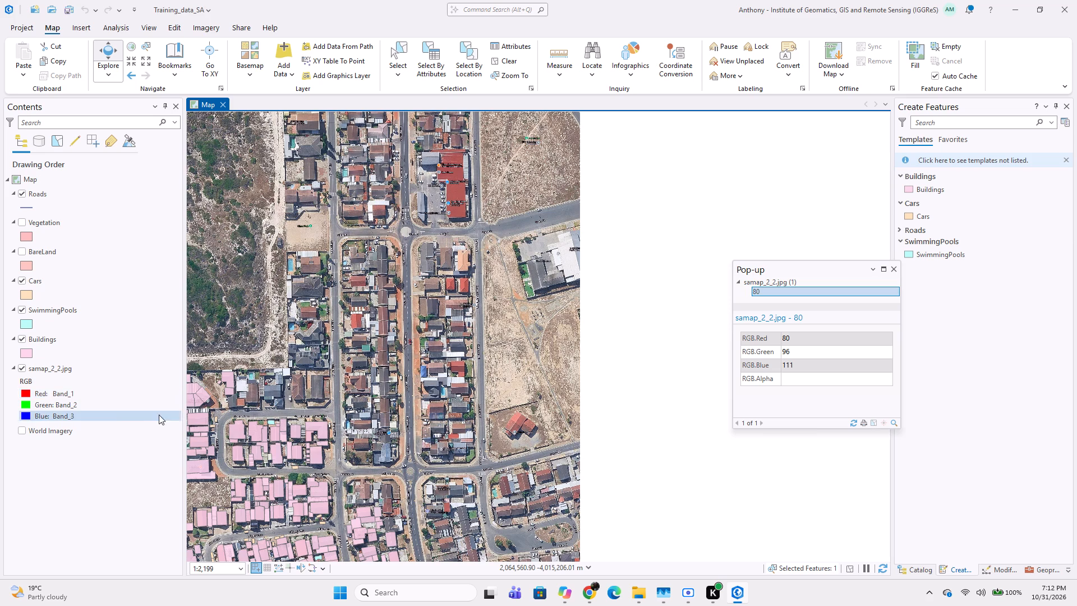
pyautogui.scroll(1, 90, 388)
pyautogui.scroll(-3, 90, 388)
pyautogui.scroll(-1, 289, 319)
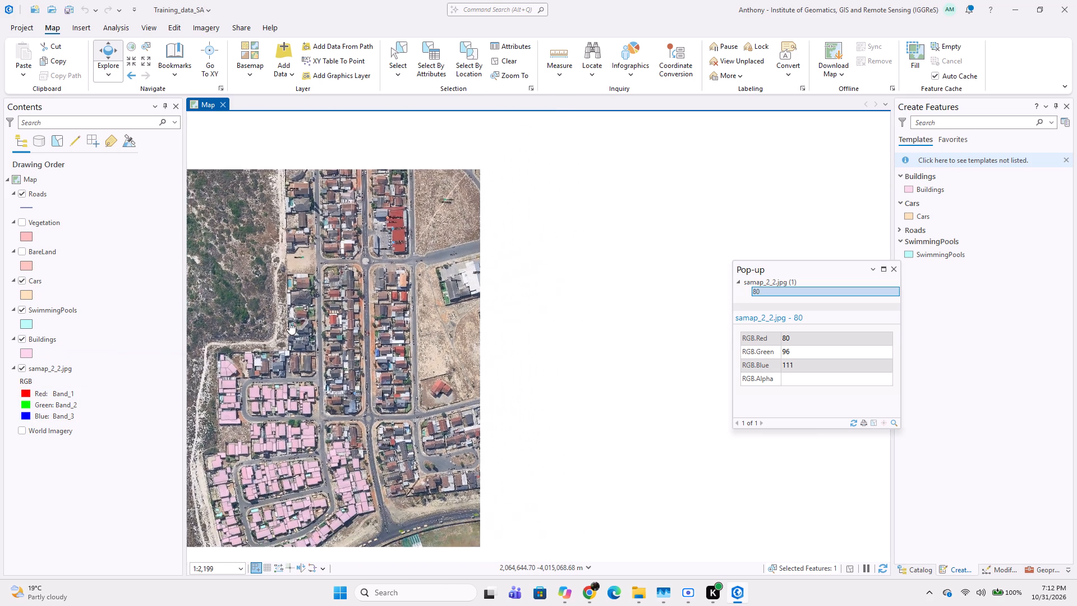
pyautogui.scroll(-1, 289, 322)
pyautogui.scroll(2, 360, 393)
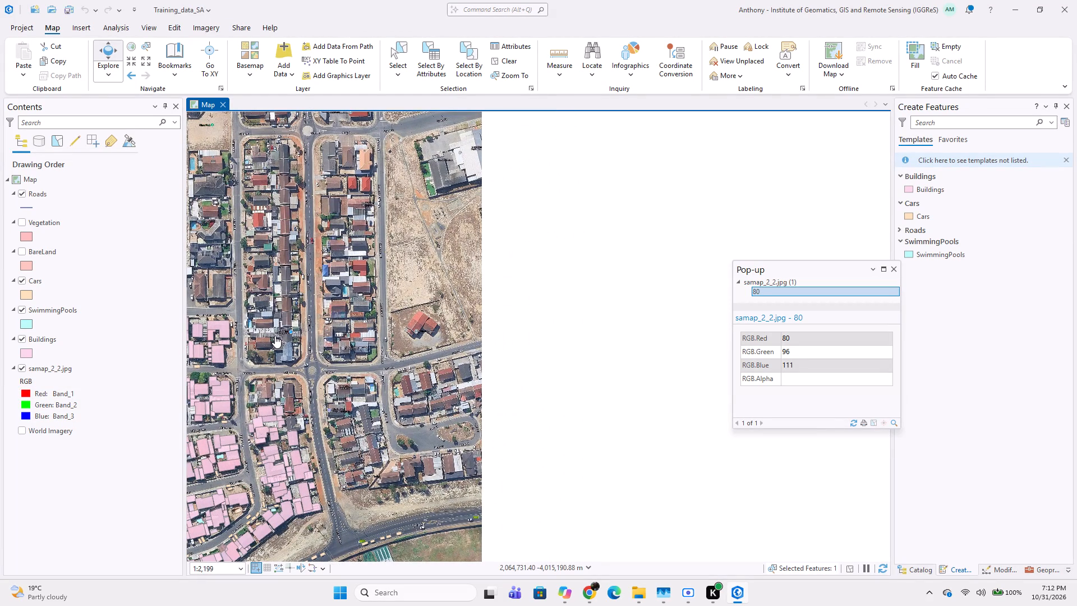
pyautogui.scroll(-2, 194, 322)
pyautogui.scroll(2, 258, 341)
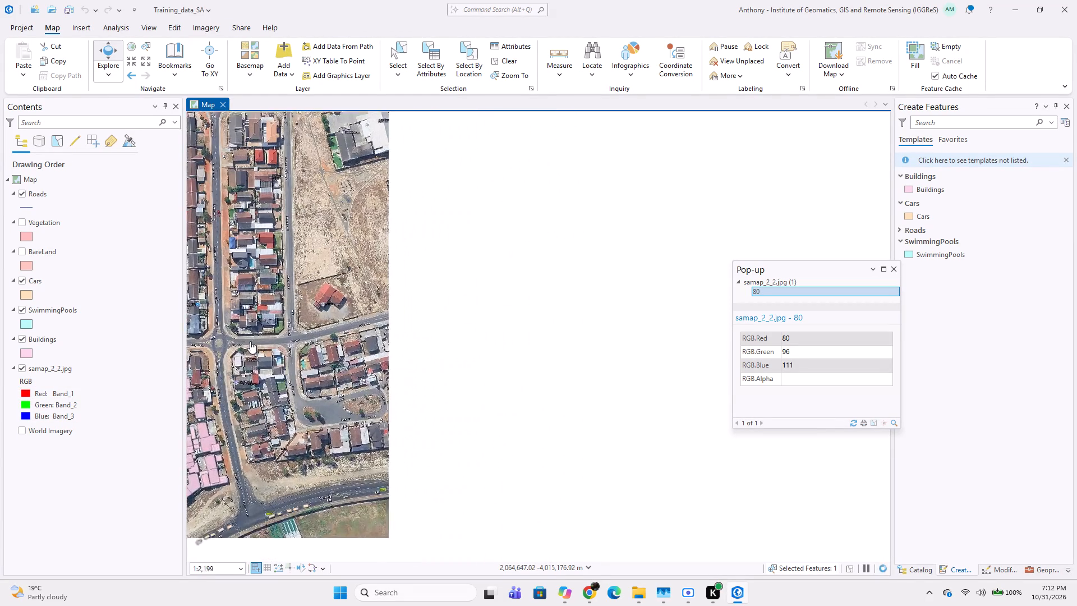
pyautogui.moveTo(250, 341); pyautogui.dragTo(428, 342)
pyautogui.moveTo(399, 337); pyautogui.dragTo(338, 337)
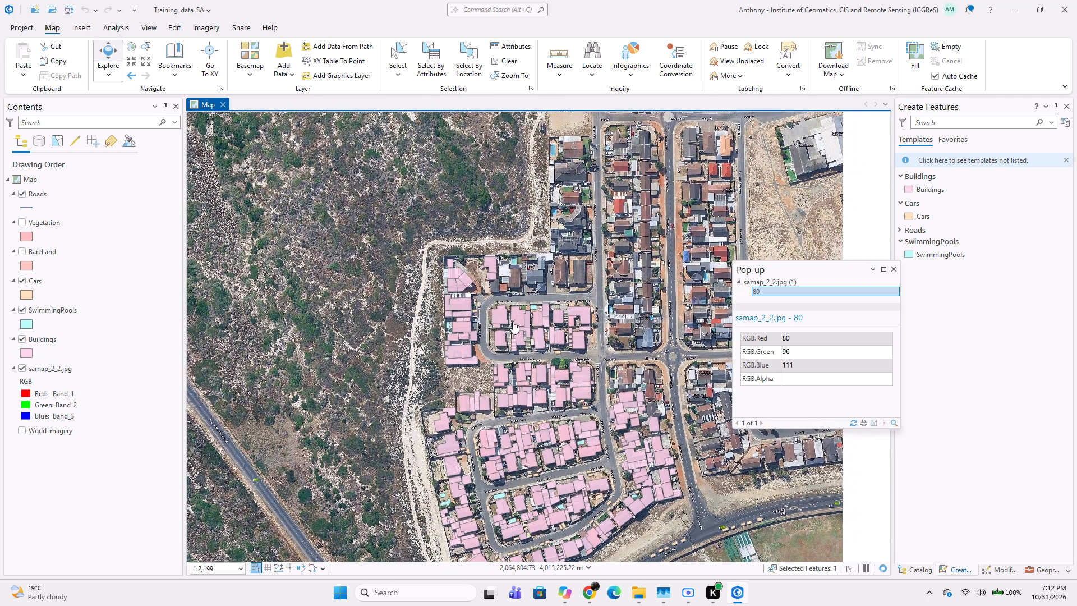
pyautogui.moveTo(513, 320); pyautogui.dragTo(466, 362)
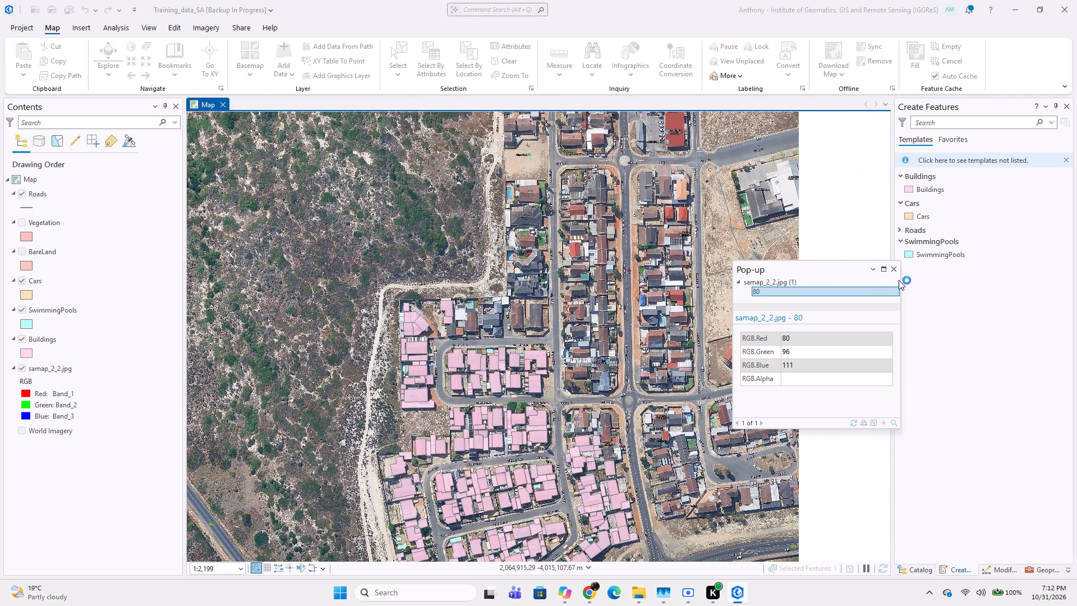
# Close the samap_2_2.jpg pixel-value pop-up covering the map.
pyautogui.click(895, 273)
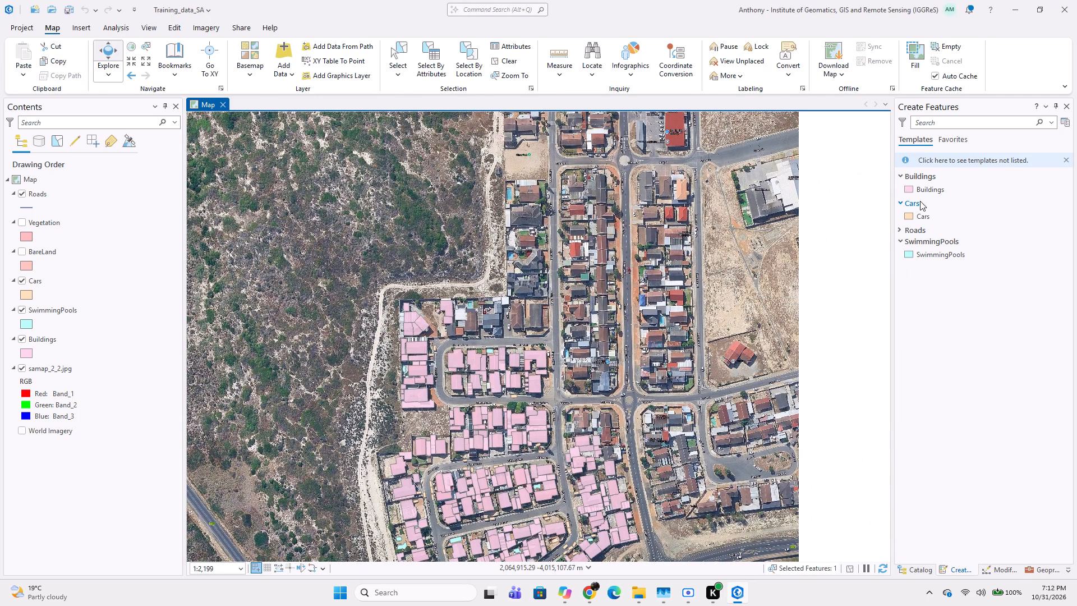
# Digitize the dark grey-roofed building north of Corsair Cres as a Buildings polygon, adjoining the existing footprint on its north side.
pyautogui.click(922, 191)
pyautogui.scroll(3, 662, 283)
pyautogui.scroll(3, 503, 300)
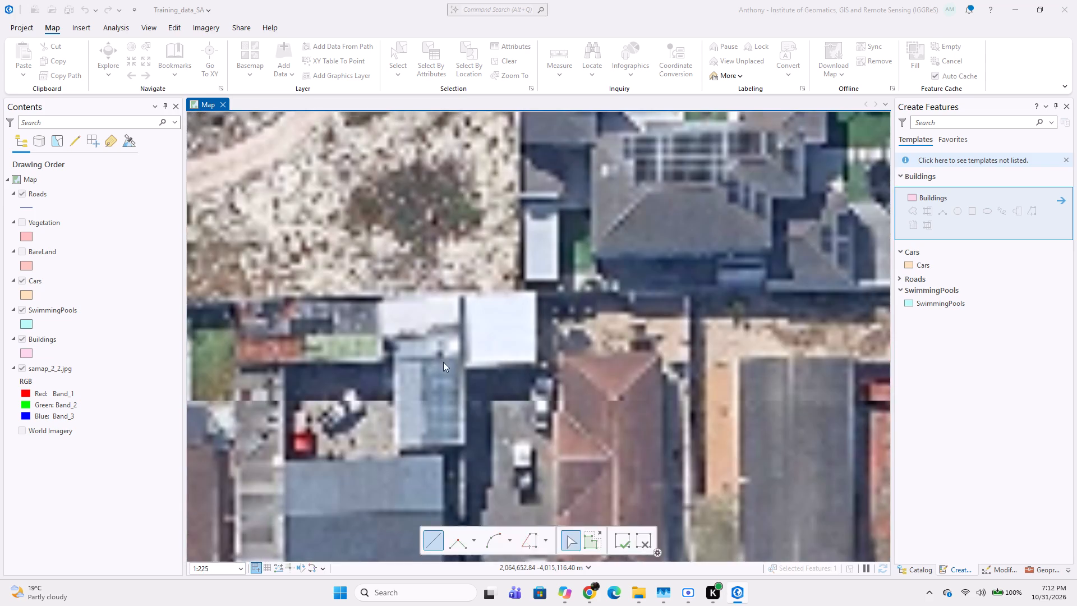
pyautogui.scroll(-7, 443, 362)
pyautogui.scroll(3, 449, 373)
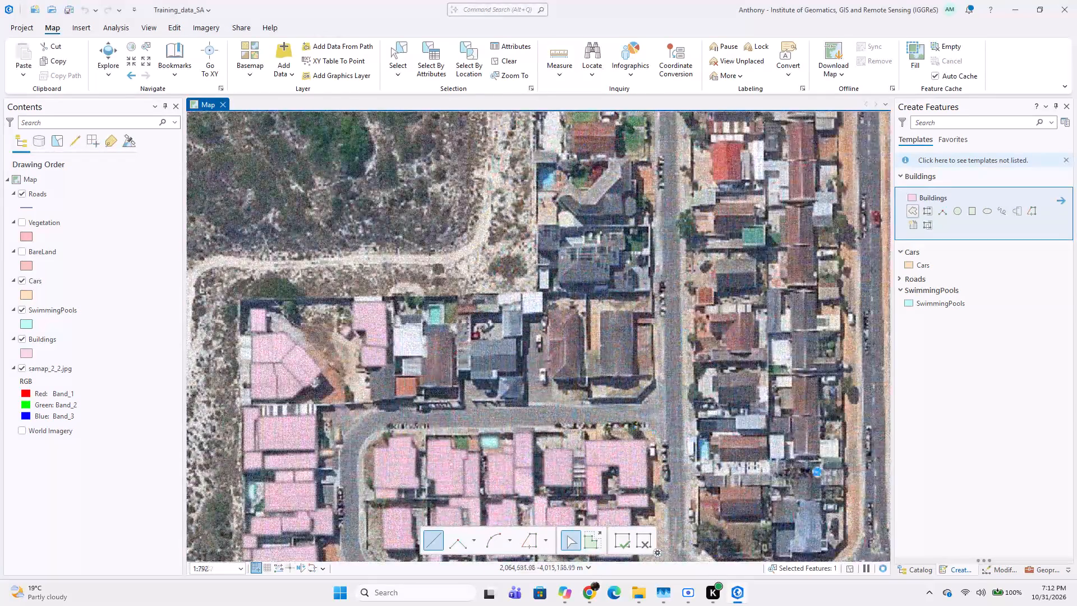
pyautogui.moveTo(389, 398); pyautogui.dragTo(450, 398)
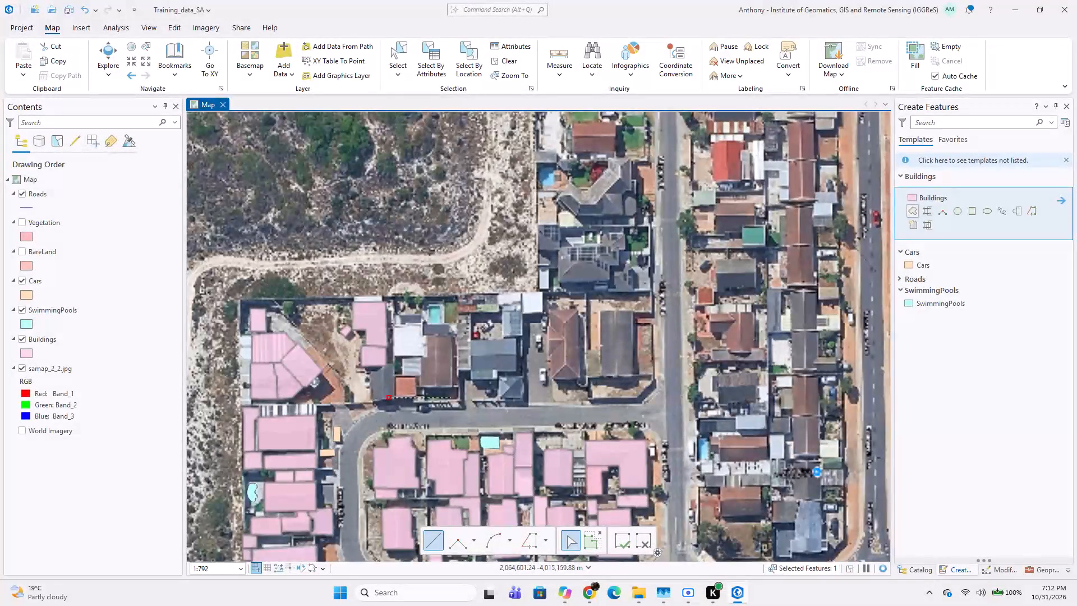
pyautogui.scroll(1, 455, 398)
pyautogui.scroll(1, 263, 390)
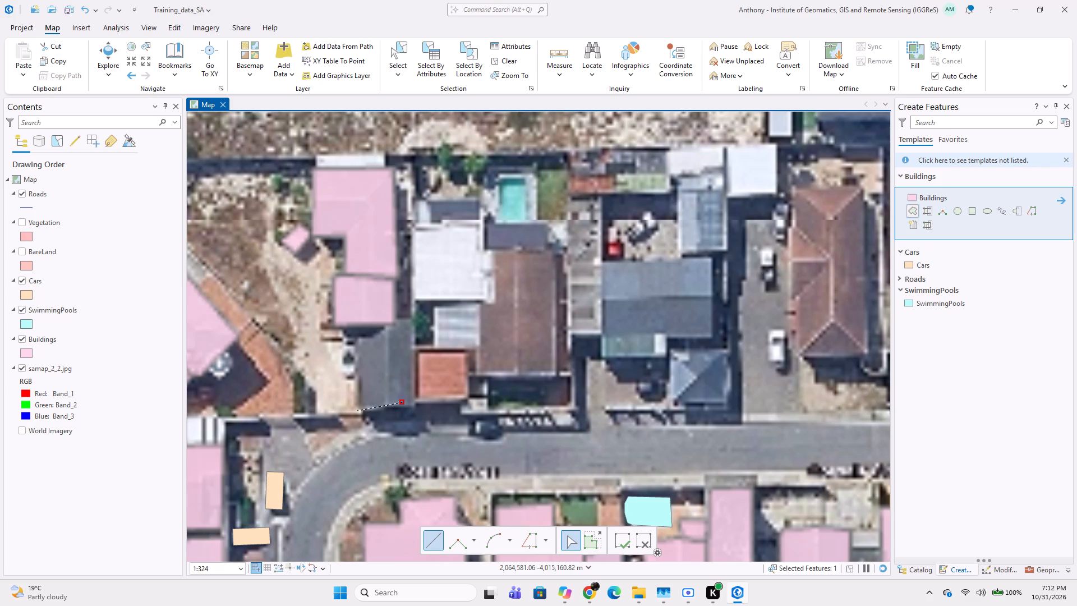
pyautogui.hotkey('ctrl', 'z')
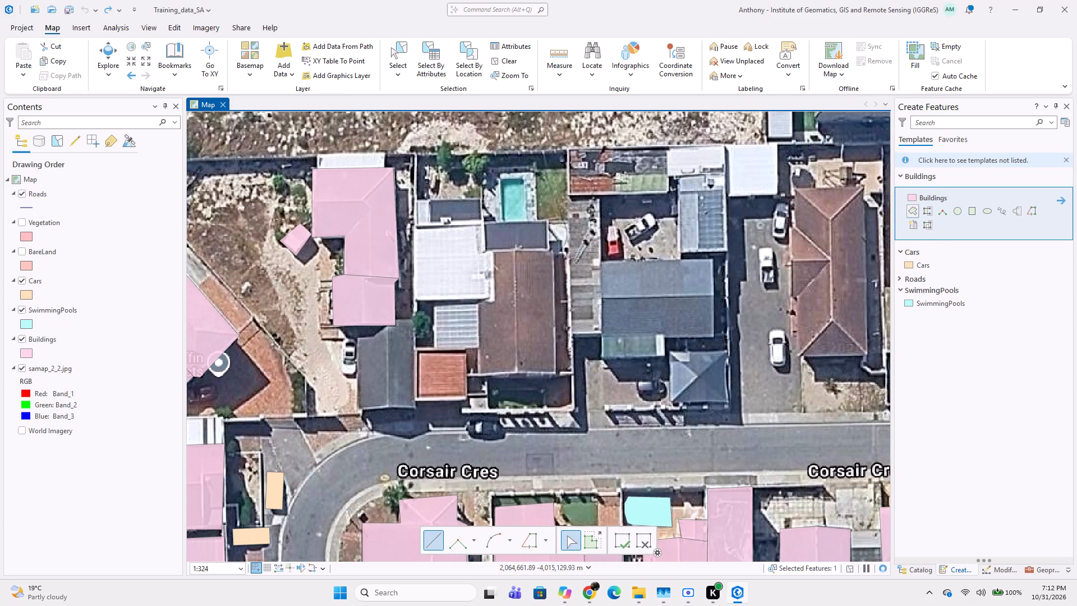
pyautogui.click(355, 325)
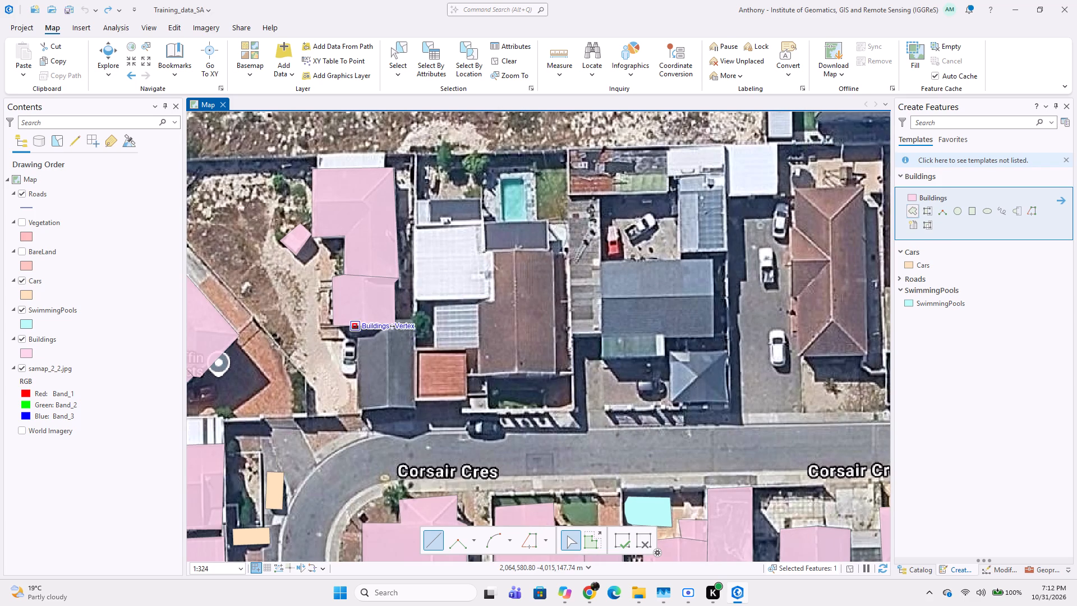
pyautogui.click(355, 410)
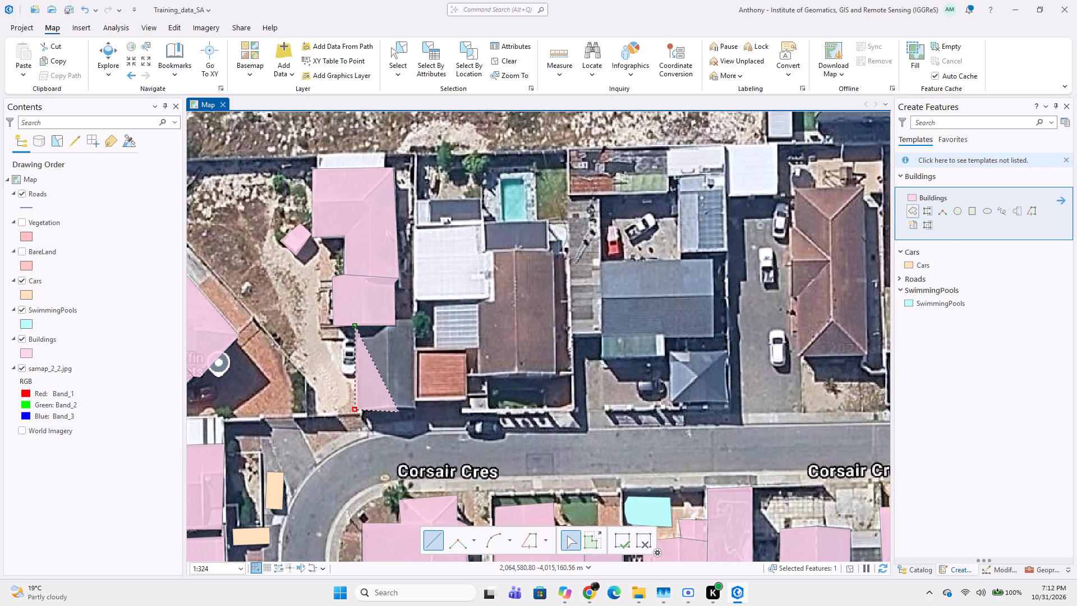
pyautogui.click(416, 406)
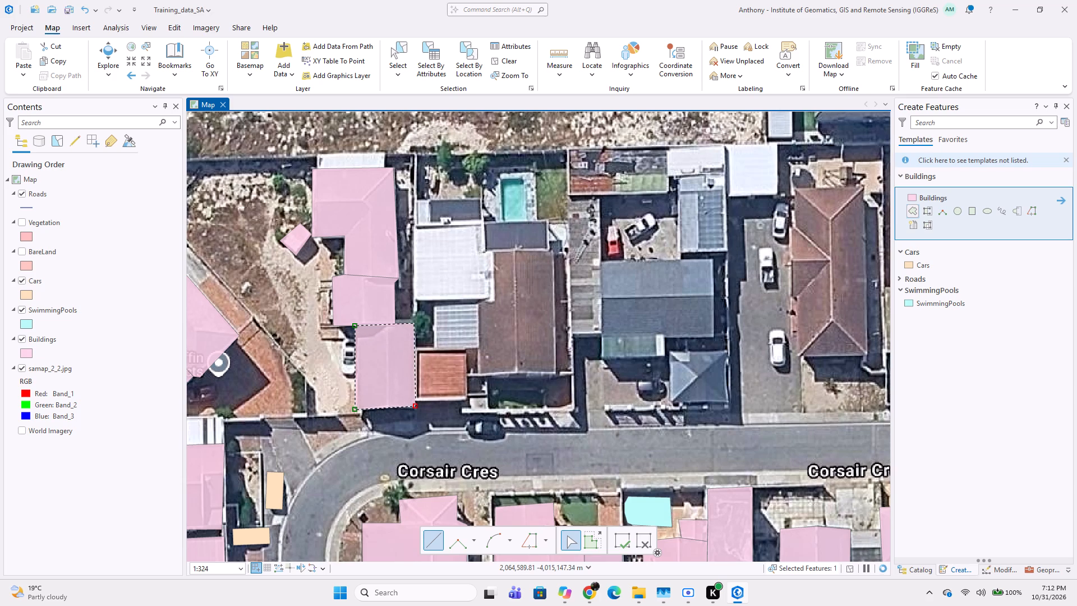
pyautogui.click(414, 320)
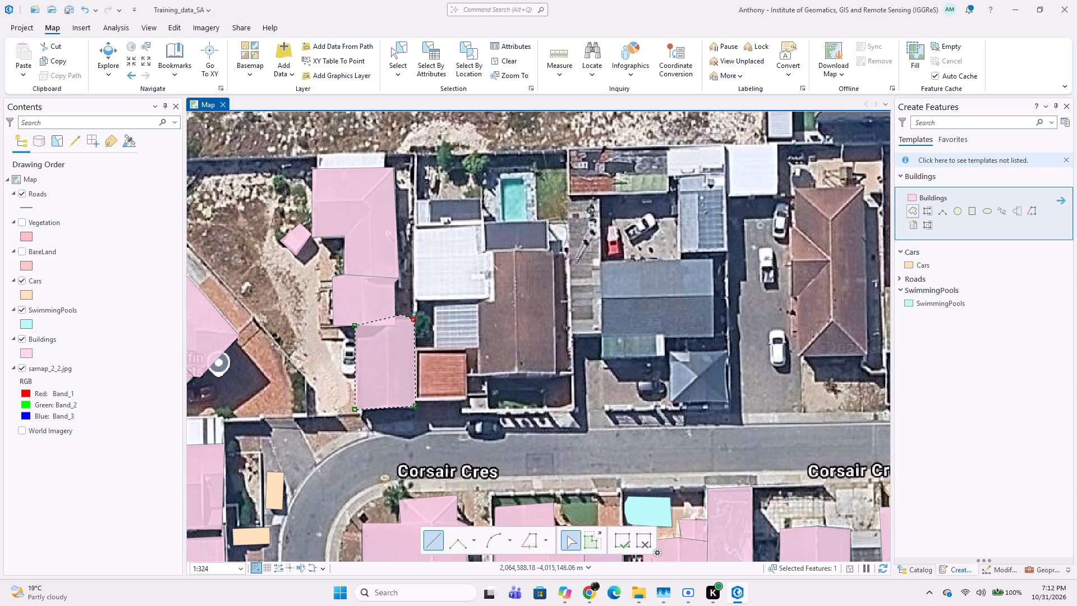
pyautogui.click(395, 319)
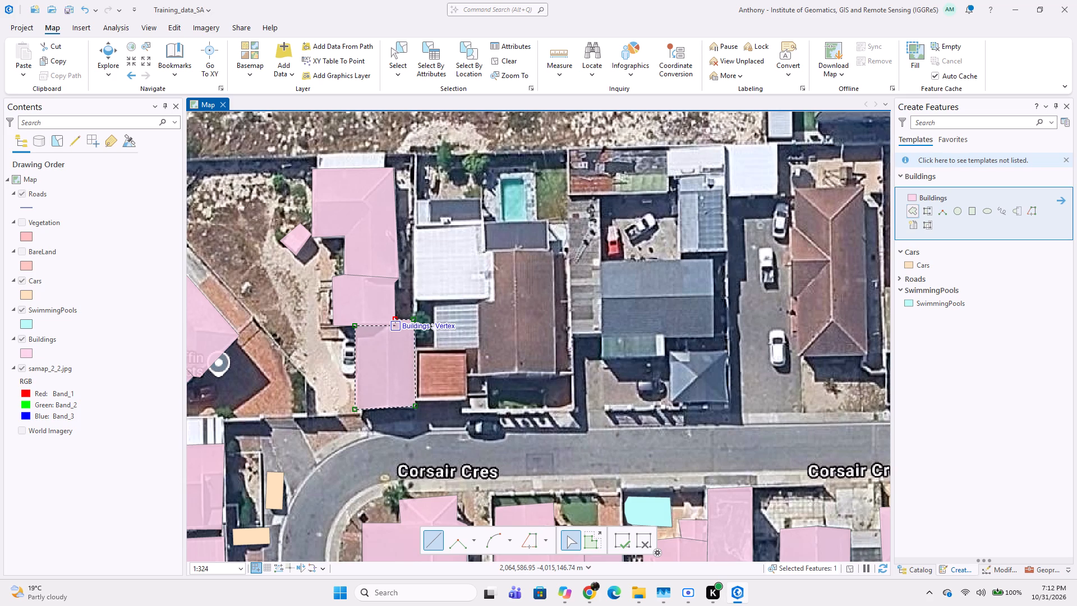
pyautogui.doubleClick(394, 325)
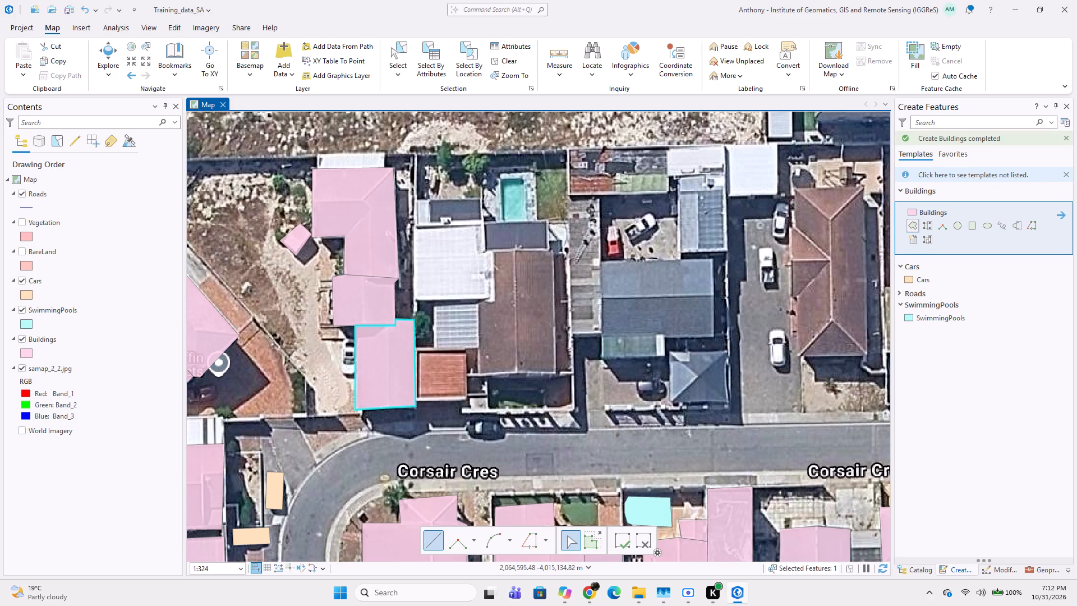
# Digitize the small dark-roofed structure just west of the undigitized swimming pool, north of the white roof, as a Buildings polygon.
pyautogui.scroll(2, 412, 198)
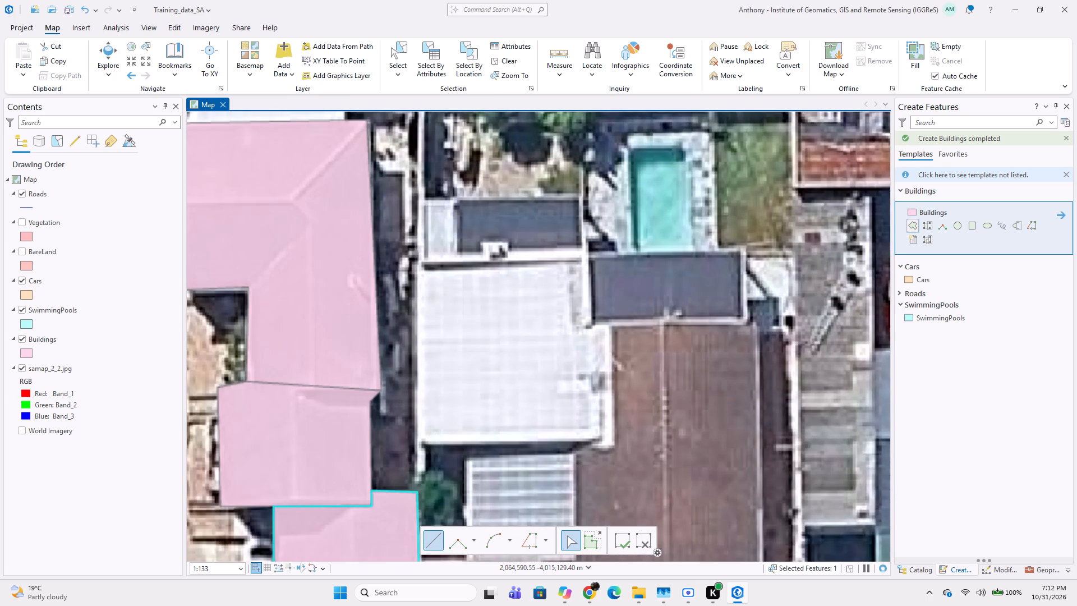
pyautogui.click(417, 199)
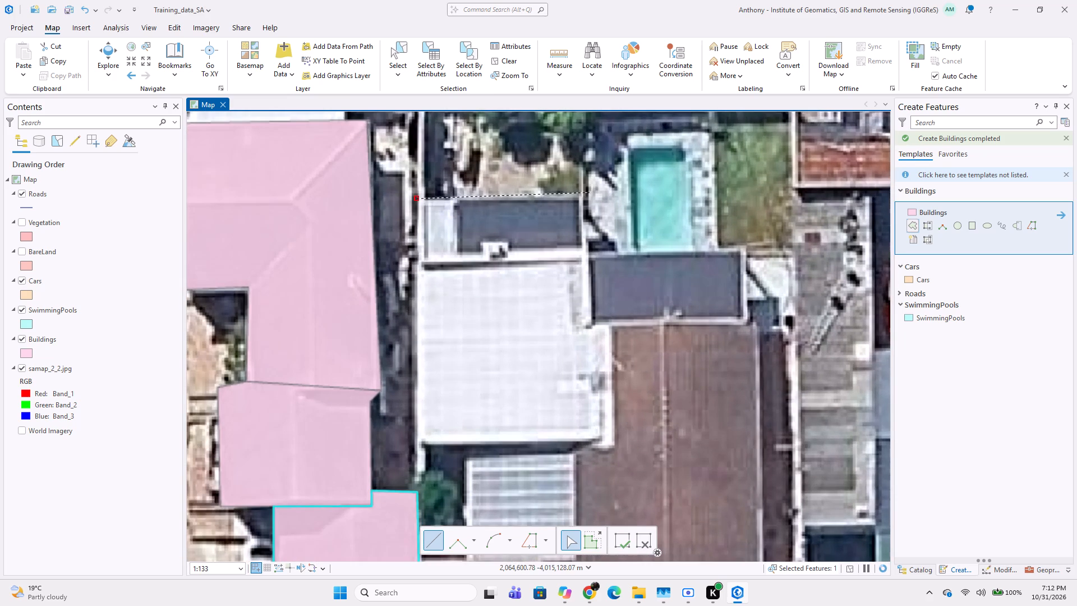
pyautogui.click(581, 195)
pyautogui.click(586, 255)
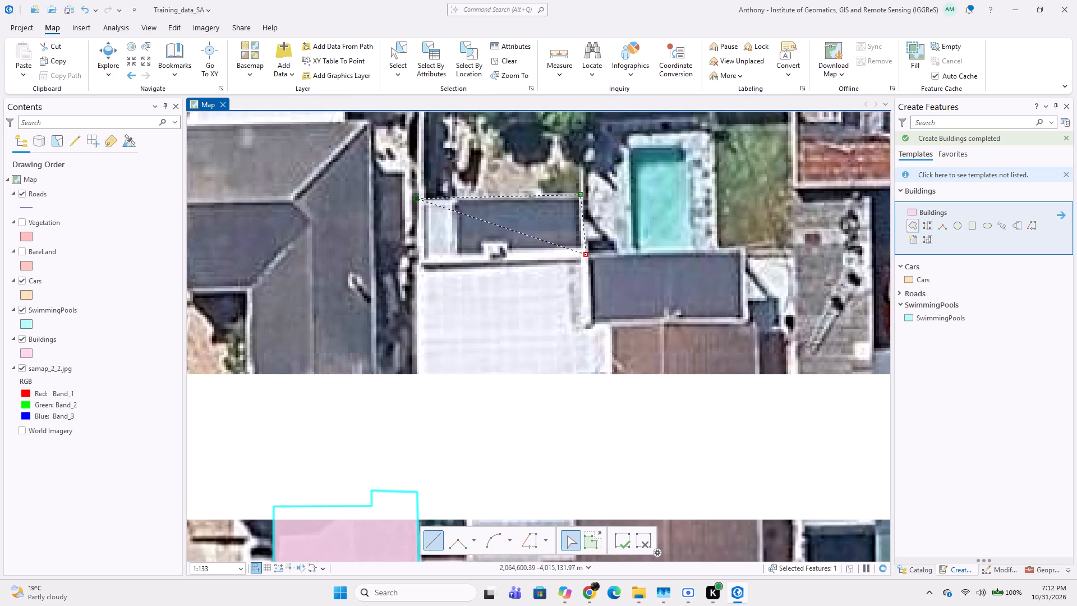
pyautogui.doubleClick(421, 265)
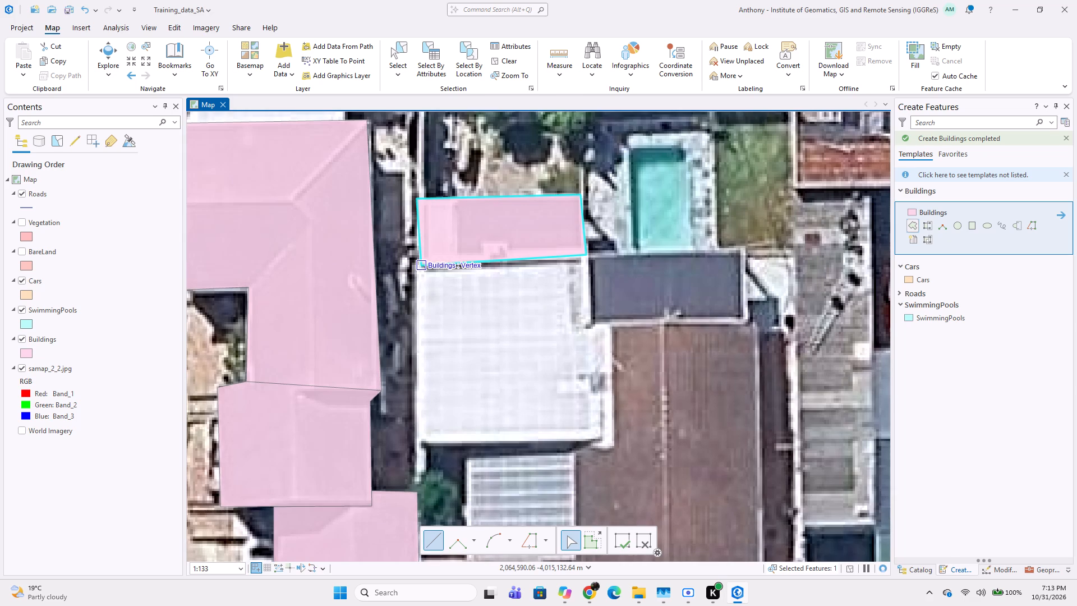
# Digitize the large white-roofed building as a Buildings polygon, adjoining the south edge of the small dark-roofed footprint.
pyautogui.click(423, 270)
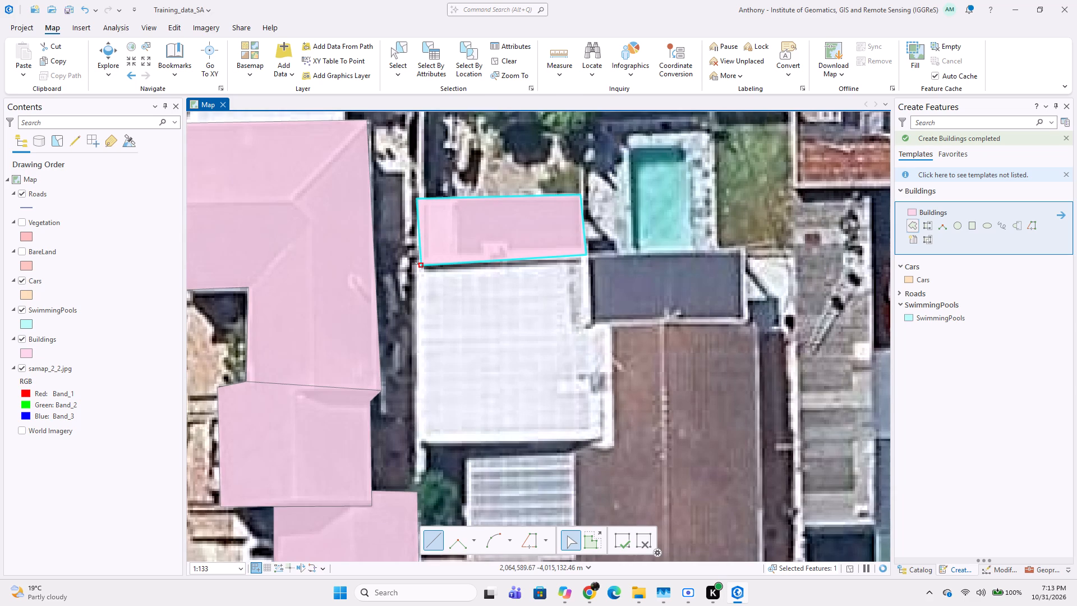
pyautogui.click(415, 263)
pyautogui.click(418, 439)
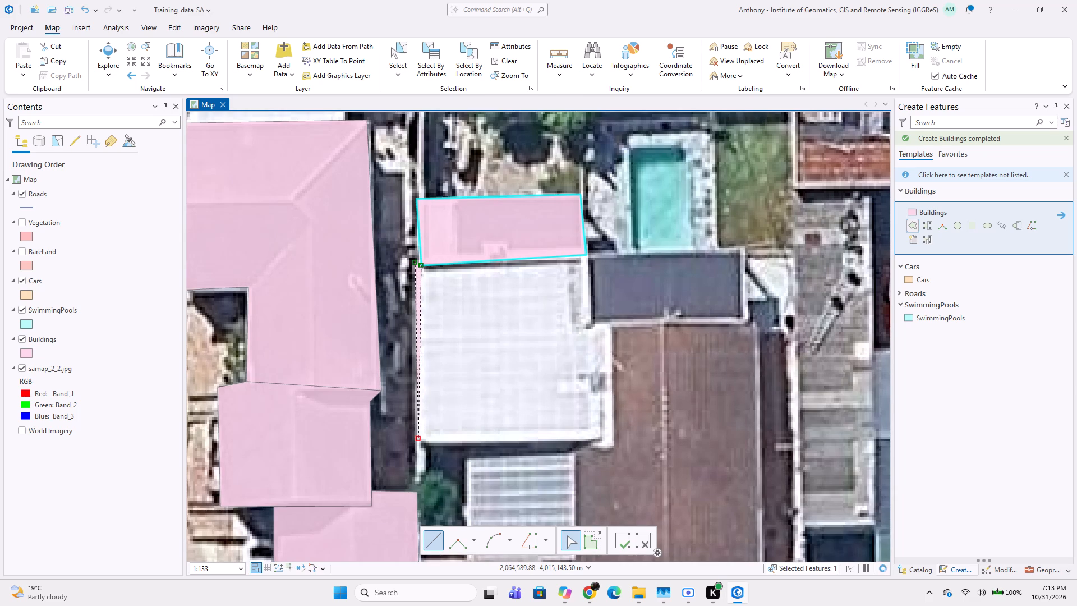
pyautogui.click(601, 438)
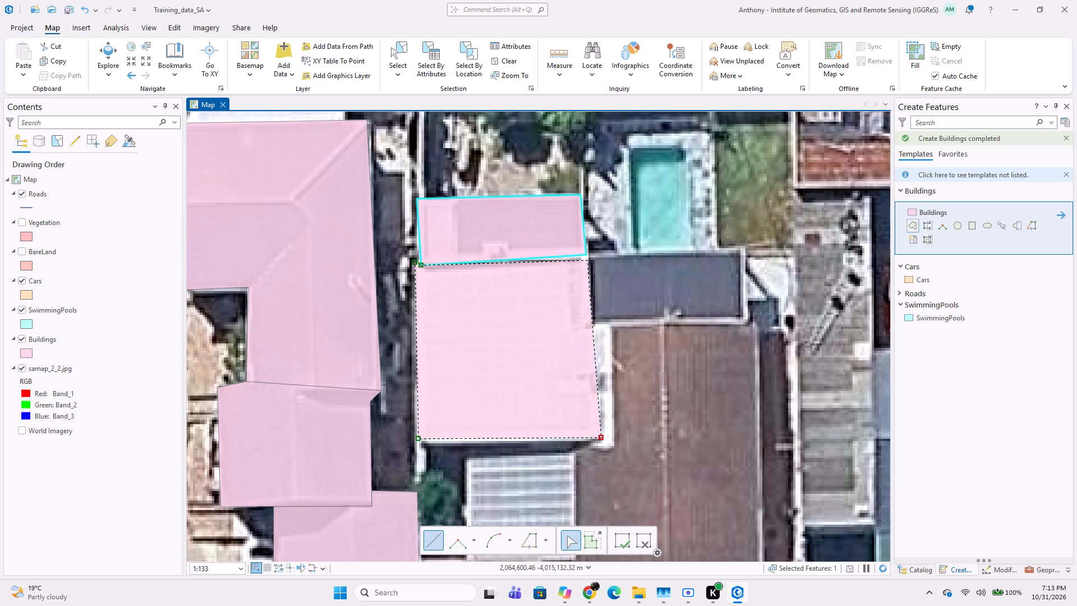
pyautogui.doubleClick(587, 260)
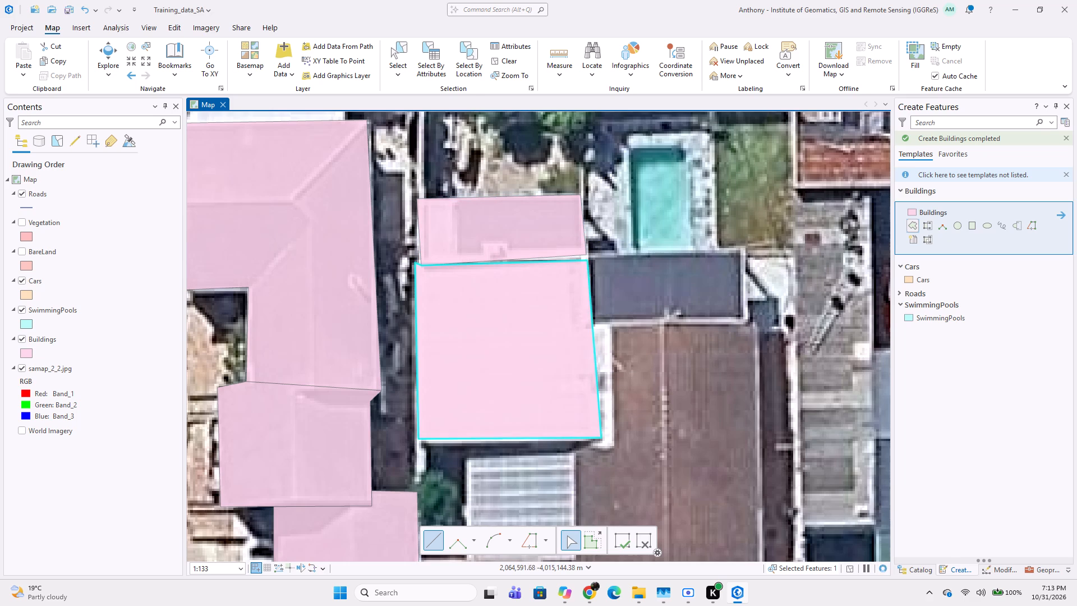
# Digitize the square red-roofed structure north of Corsair Cres as a Buildings polygon against the east edge of the neighbouring footprint.
pyautogui.scroll(-2, 463, 444)
pyautogui.scroll(1, 471, 446)
pyautogui.scroll(-1, 469, 442)
pyautogui.scroll(-1, 455, 517)
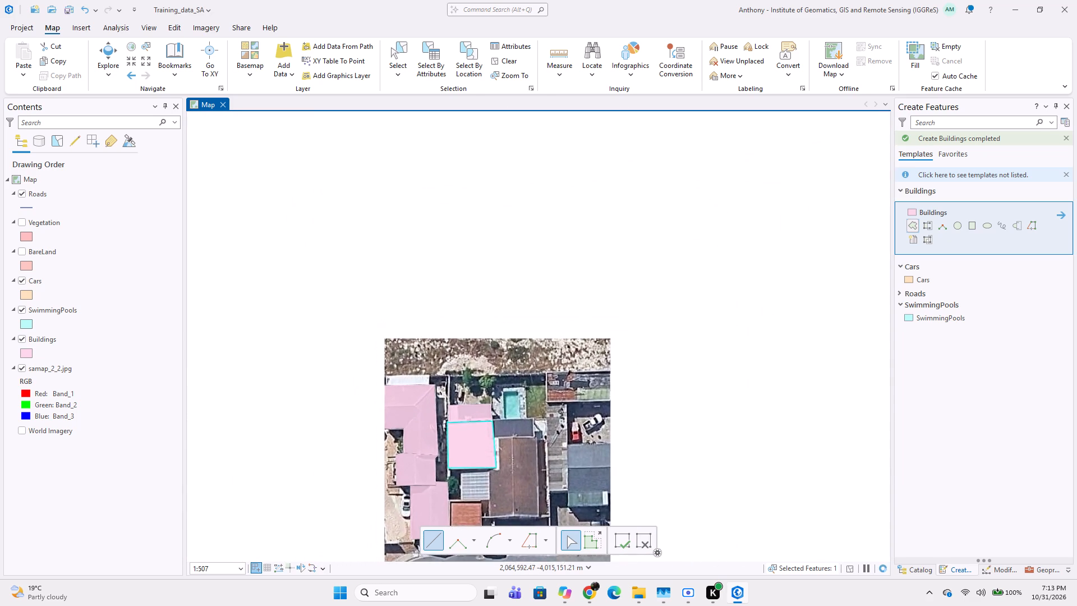
pyautogui.scroll(-1, 306, 337)
pyautogui.scroll(2, 360, 466)
pyautogui.scroll(2, 438, 516)
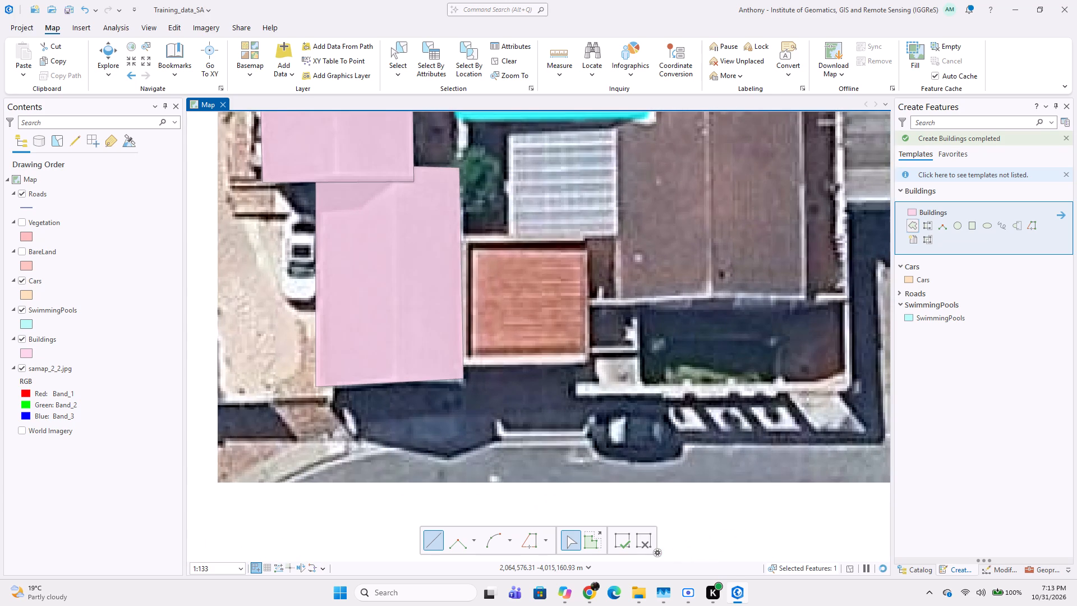
pyautogui.click(461, 233)
pyautogui.click(587, 238)
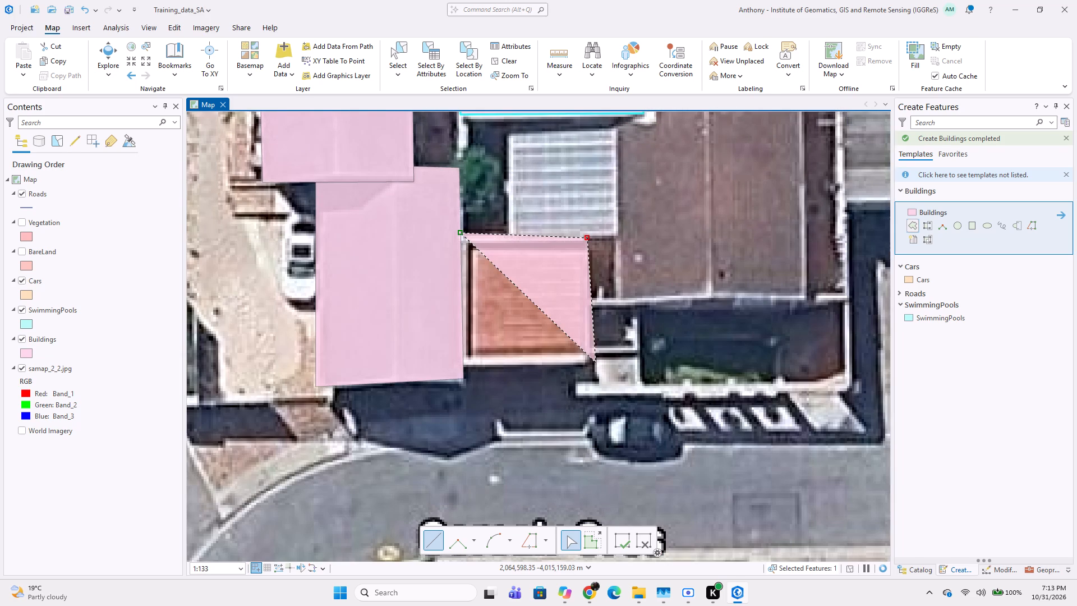
pyautogui.click(591, 362)
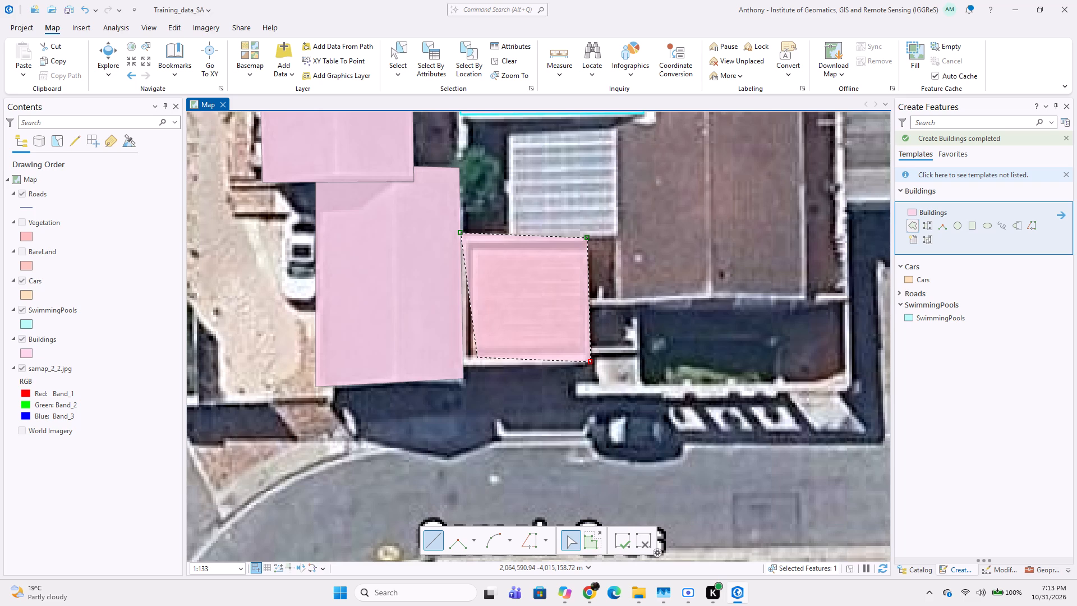
pyautogui.doubleClick(461, 369)
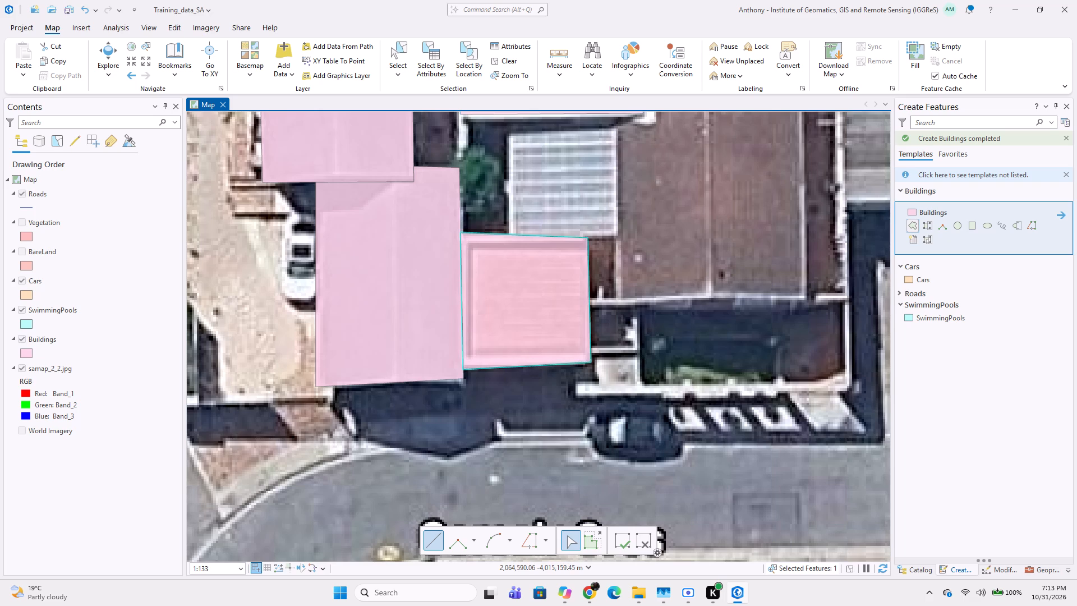
# Digitize the striped light-roofed structure between the white-roofed and red-roofed footprints as a Buildings polygon adjoining both.
pyautogui.scroll(-2, 562, 361)
pyautogui.scroll(1, 576, 301)
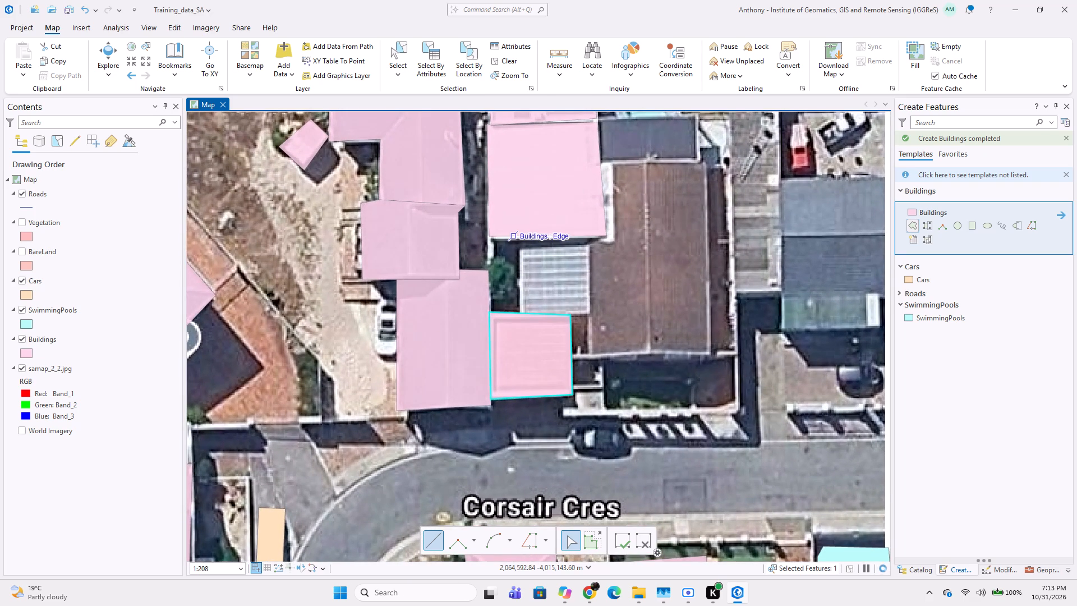
pyautogui.click(523, 233)
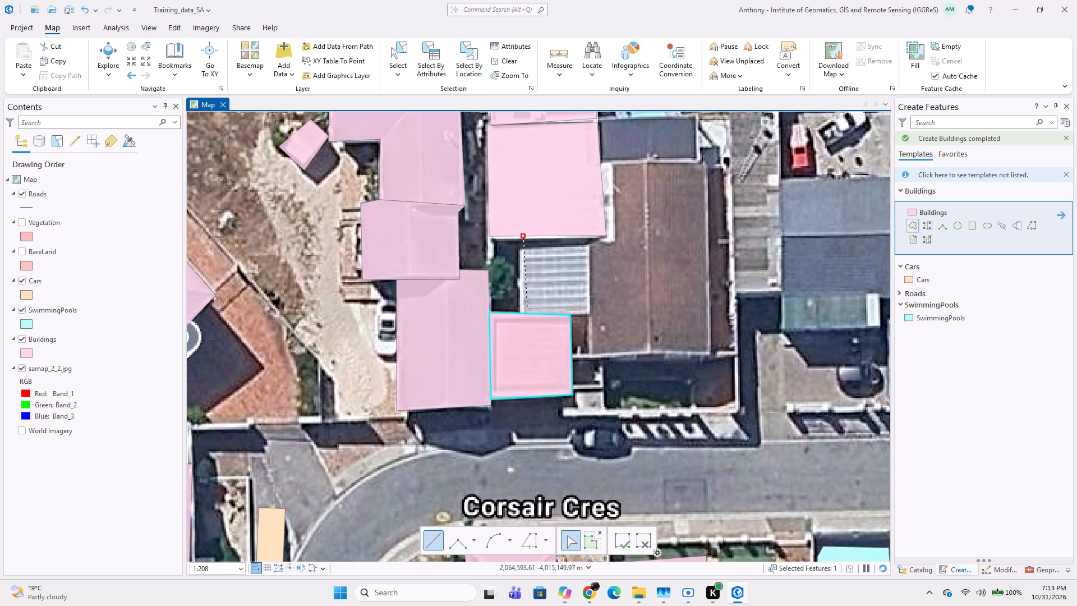
pyautogui.click(522, 315)
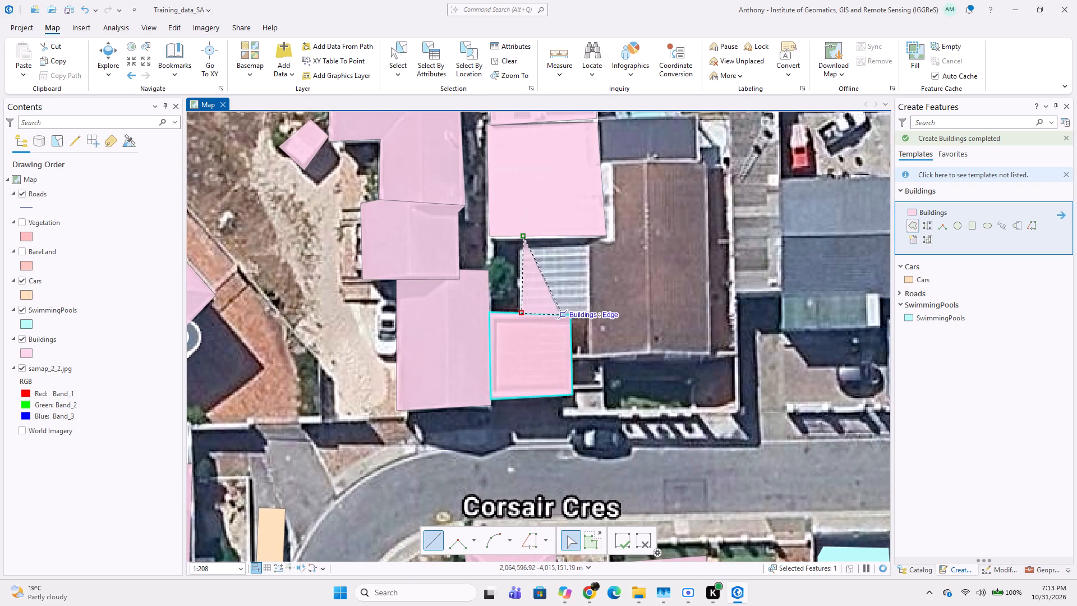
pyautogui.click(569, 319)
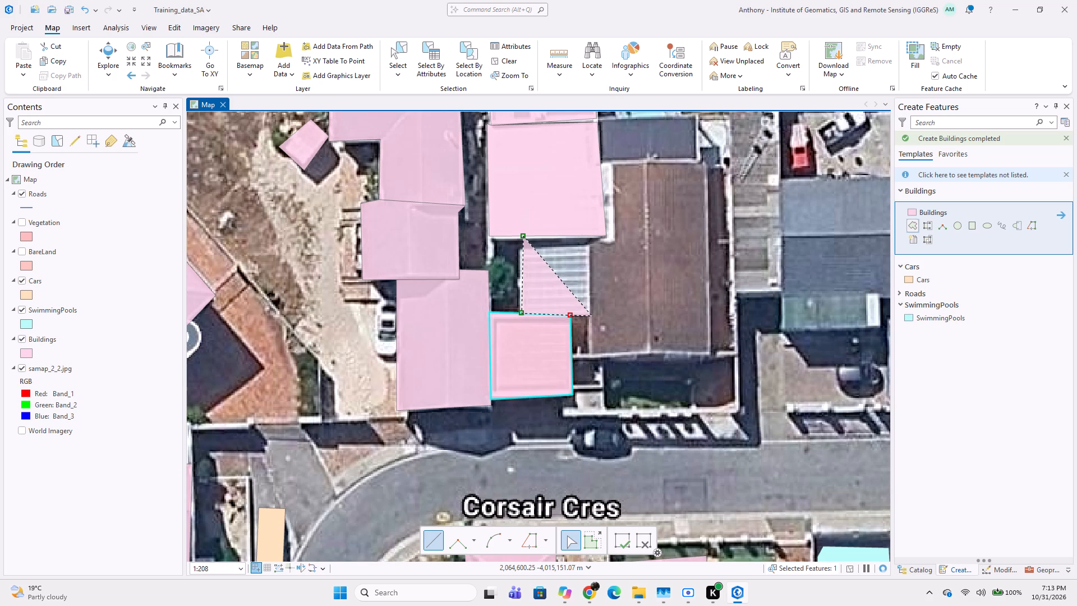
pyautogui.click(592, 316)
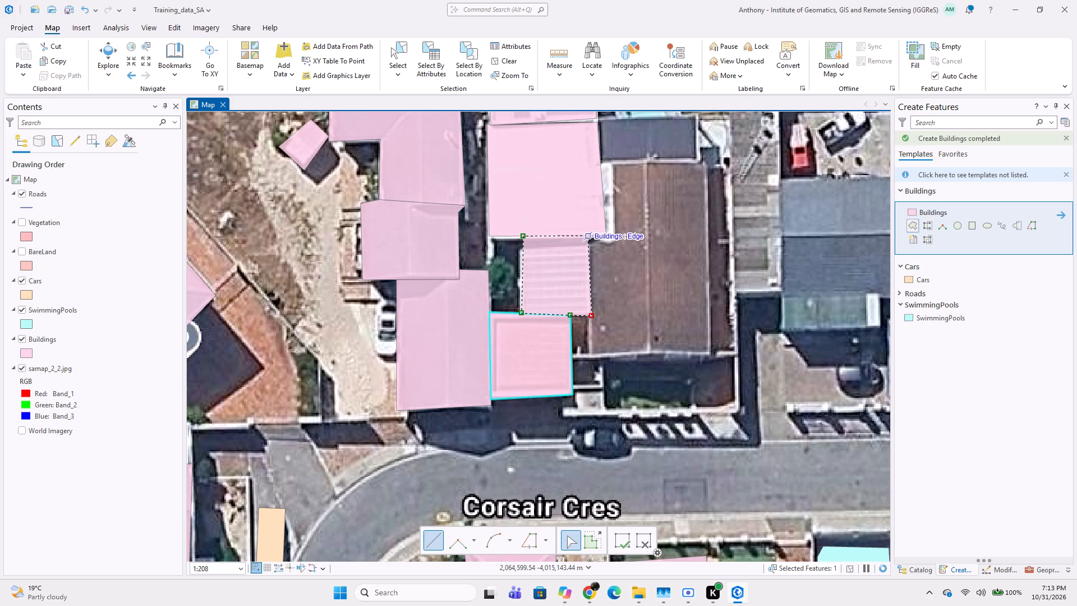
pyautogui.doubleClick(590, 239)
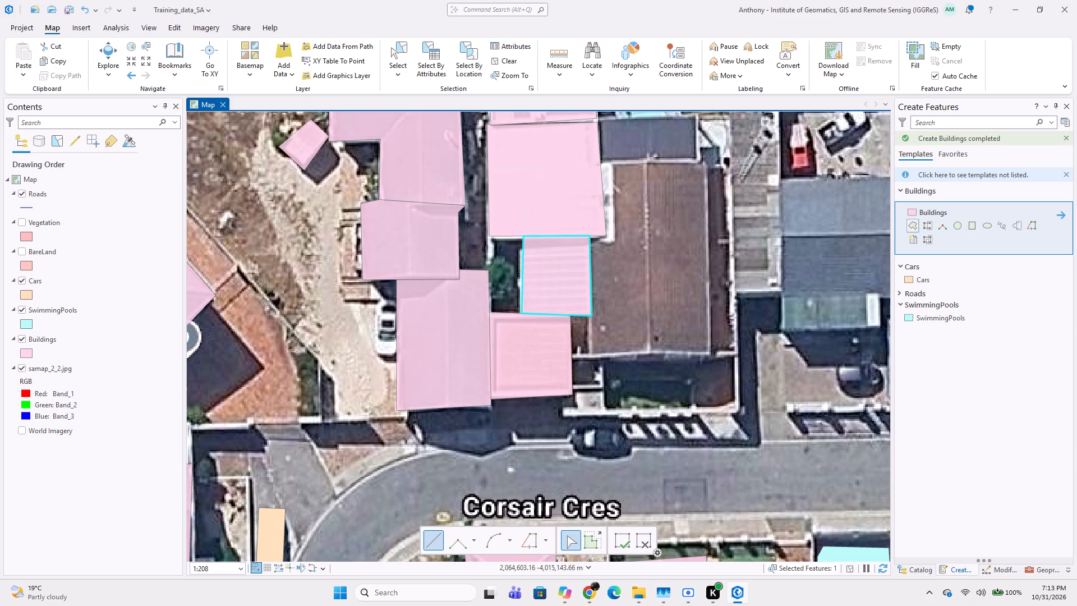
# Digitize the large brown-roofed house north of Corsair Cres as a Buildings polygon, following the edges of the adjoining footprints to its west.
pyautogui.scroll(1, 595, 160)
pyautogui.scroll(-3, 595, 161)
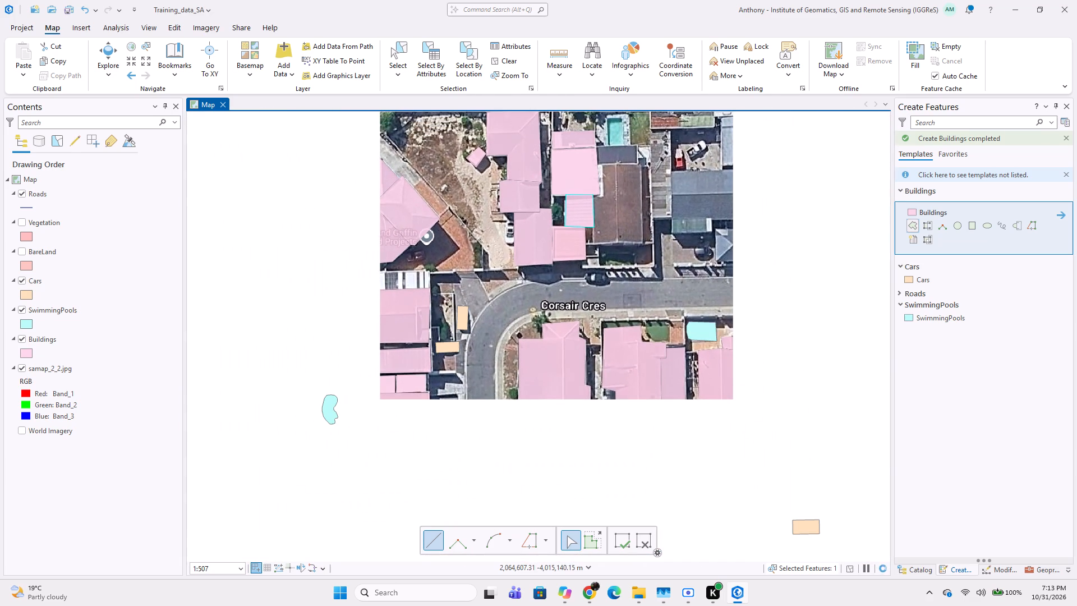
pyautogui.scroll(-1, 607, 168)
pyautogui.scroll(-2, 614, 292)
pyautogui.scroll(4, 604, 280)
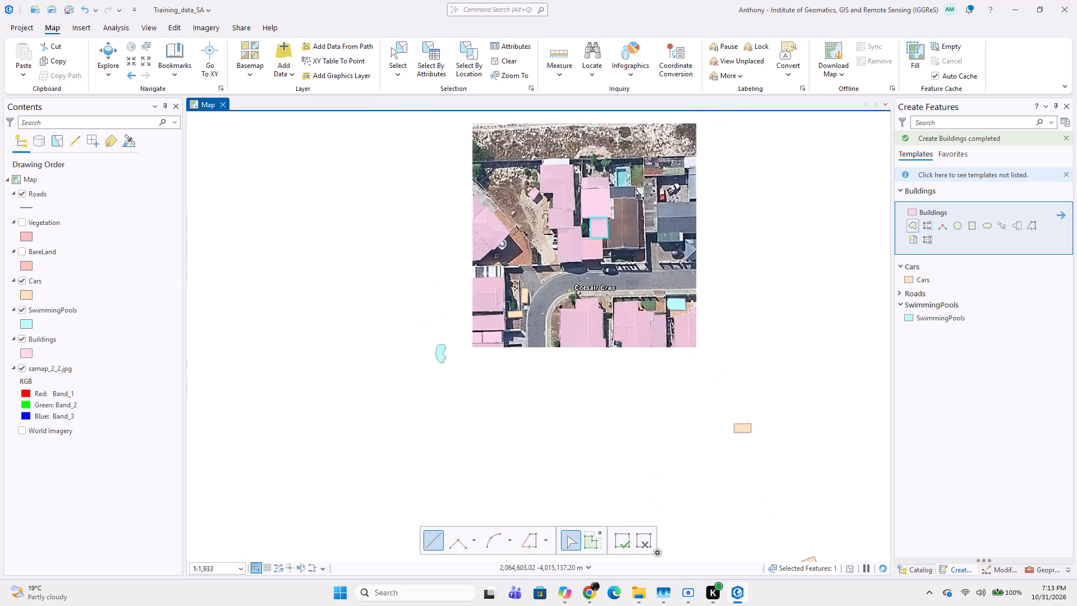
pyautogui.scroll(-2, 618, 224)
pyautogui.scroll(1, 530, 267)
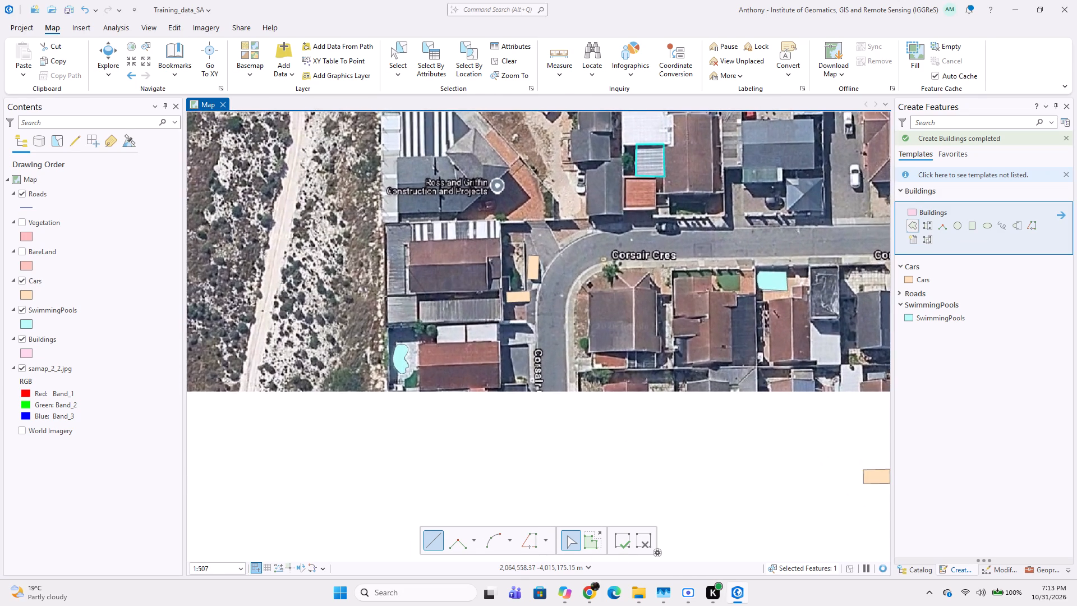
pyautogui.scroll(-1, 447, 295)
pyautogui.scroll(2, 601, 176)
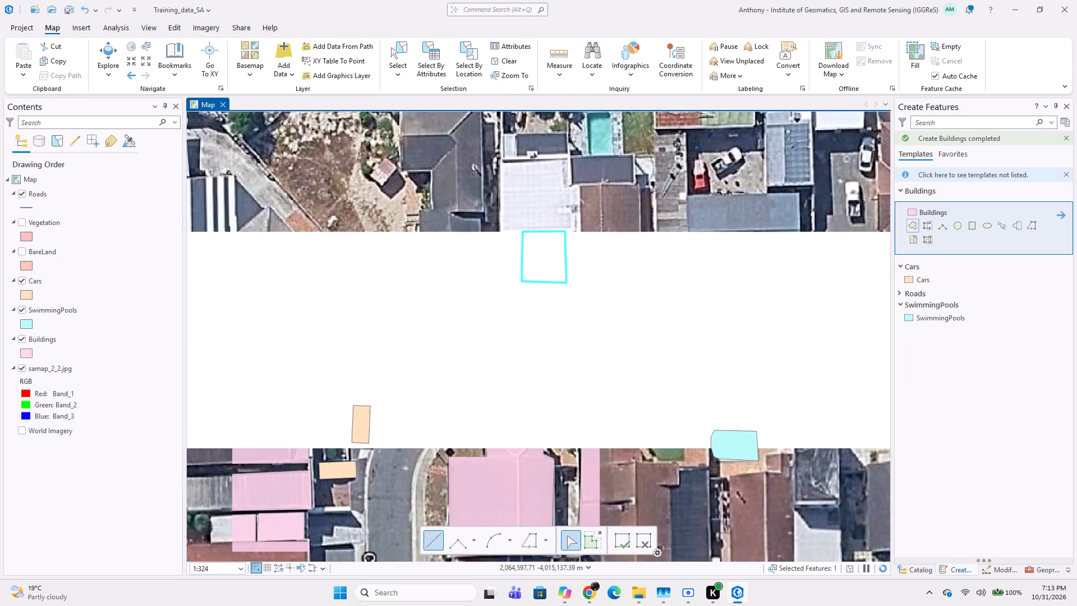
pyautogui.scroll(1, 568, 189)
pyautogui.click(577, 181)
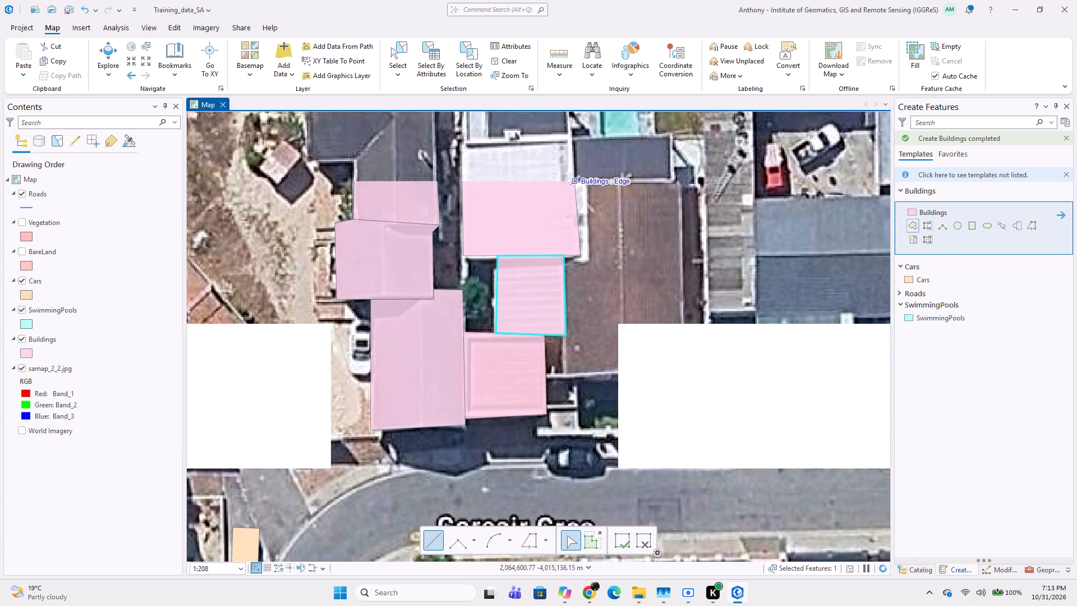
pyautogui.click(679, 181)
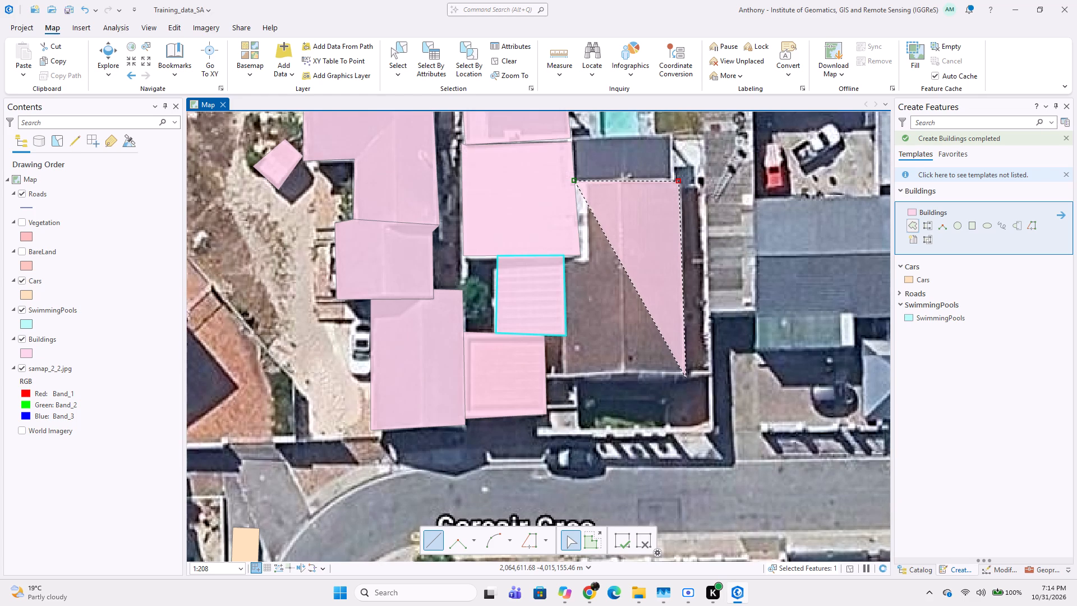
pyautogui.click(686, 378)
pyautogui.click(543, 378)
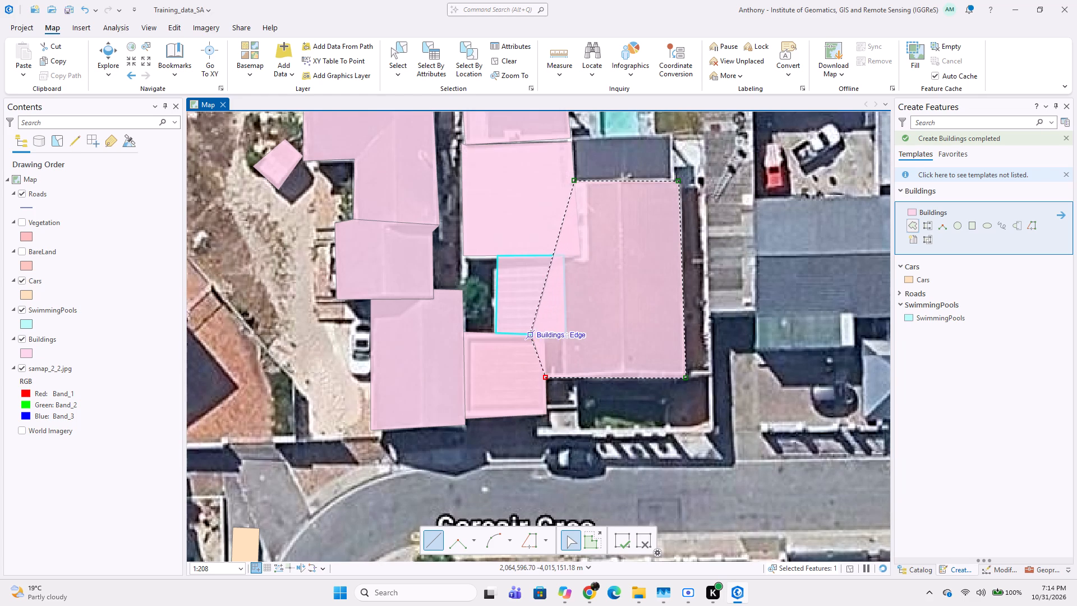
pyautogui.click(549, 336)
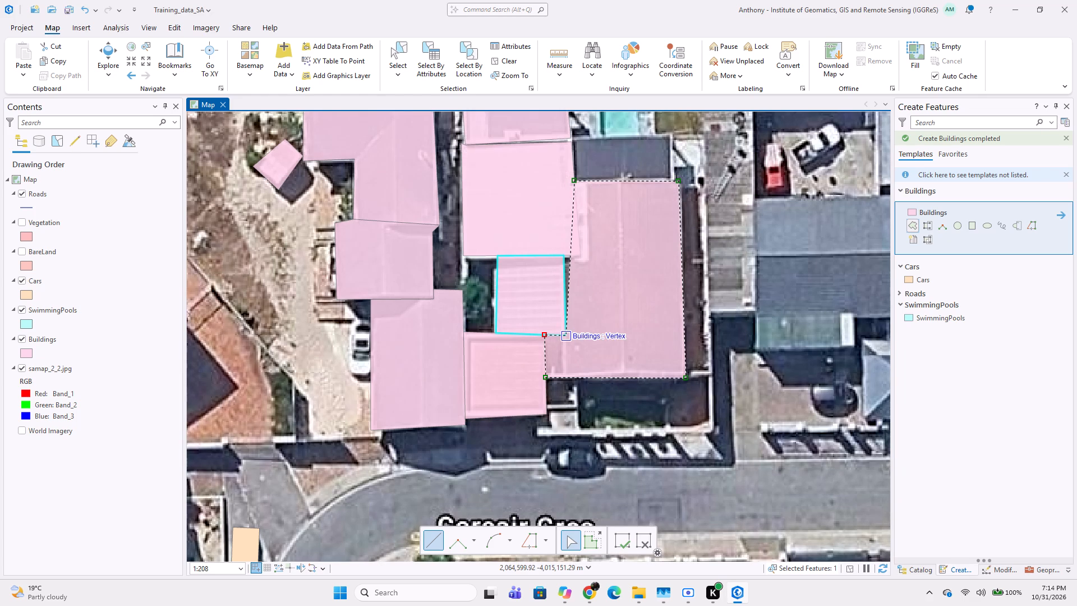
pyautogui.click(565, 331)
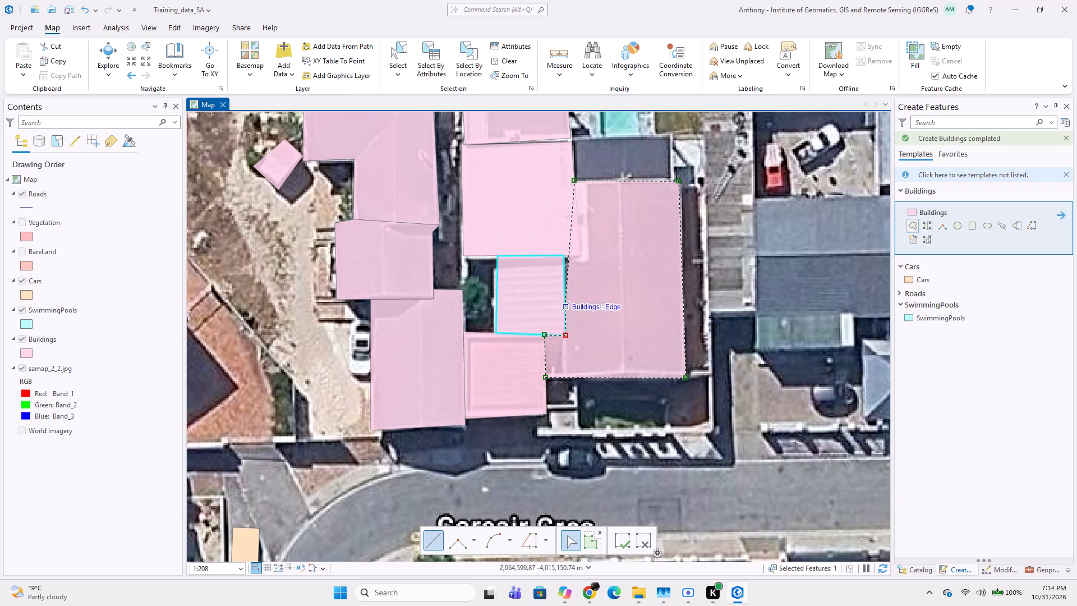
pyautogui.click(563, 258)
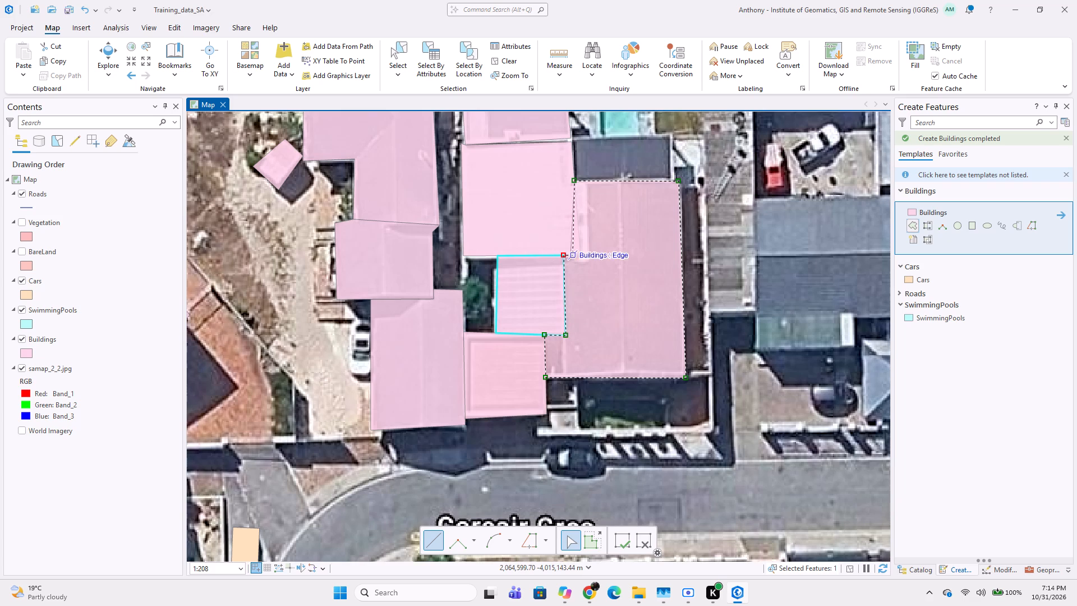
pyautogui.doubleClick(582, 256)
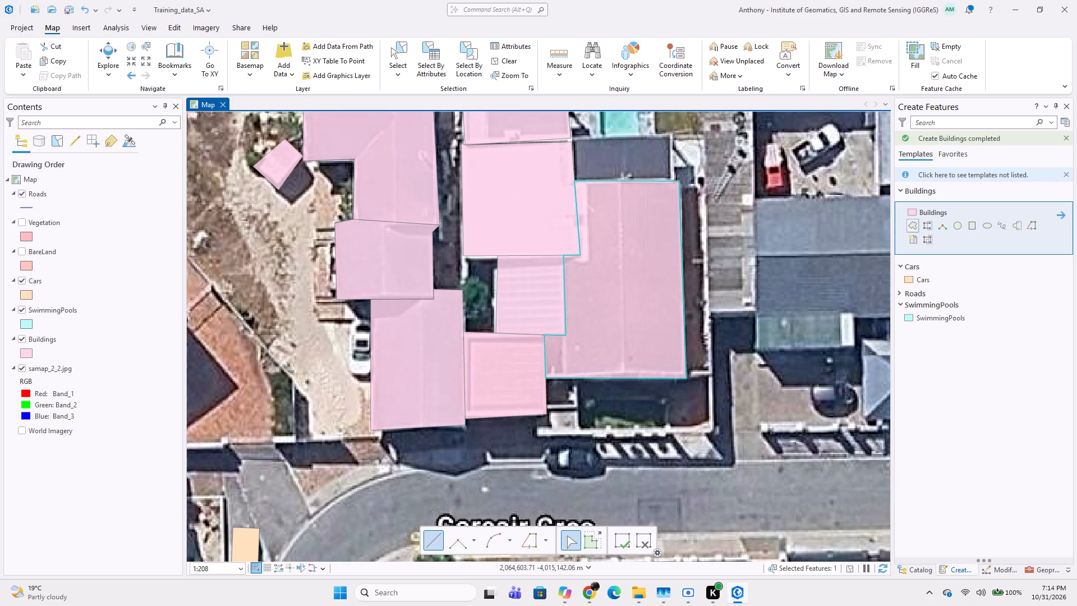
# Digitize the dark-roofed structure directly south of the swimming pool as a Buildings polygon adjoining the footprints to its west and south.
pyautogui.scroll(-1, 610, 205)
pyautogui.scroll(-1, 616, 343)
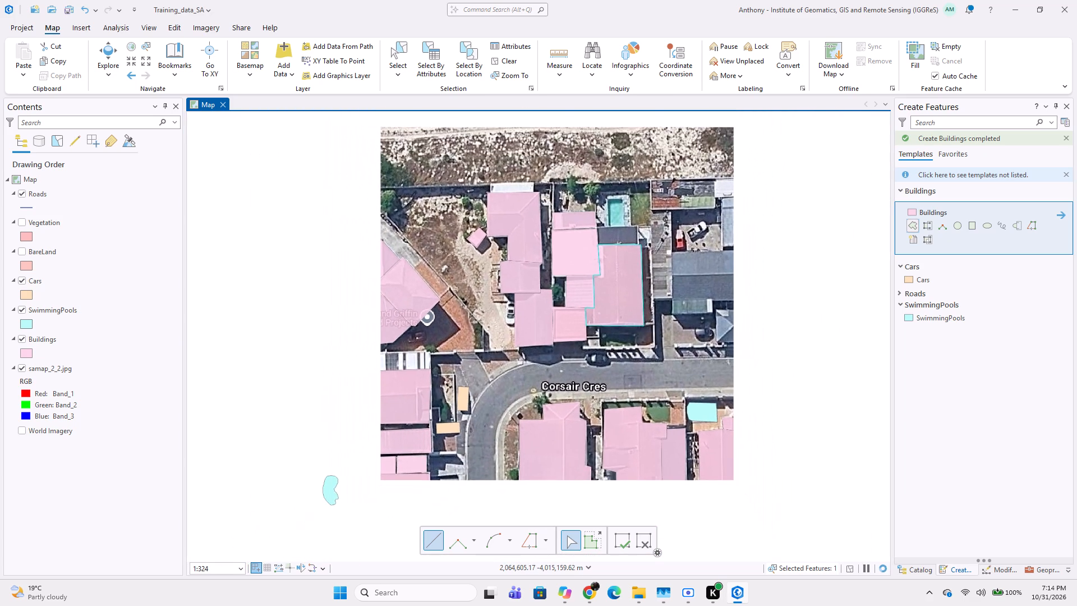
pyautogui.scroll(2, 629, 219)
pyautogui.scroll(1, 556, 224)
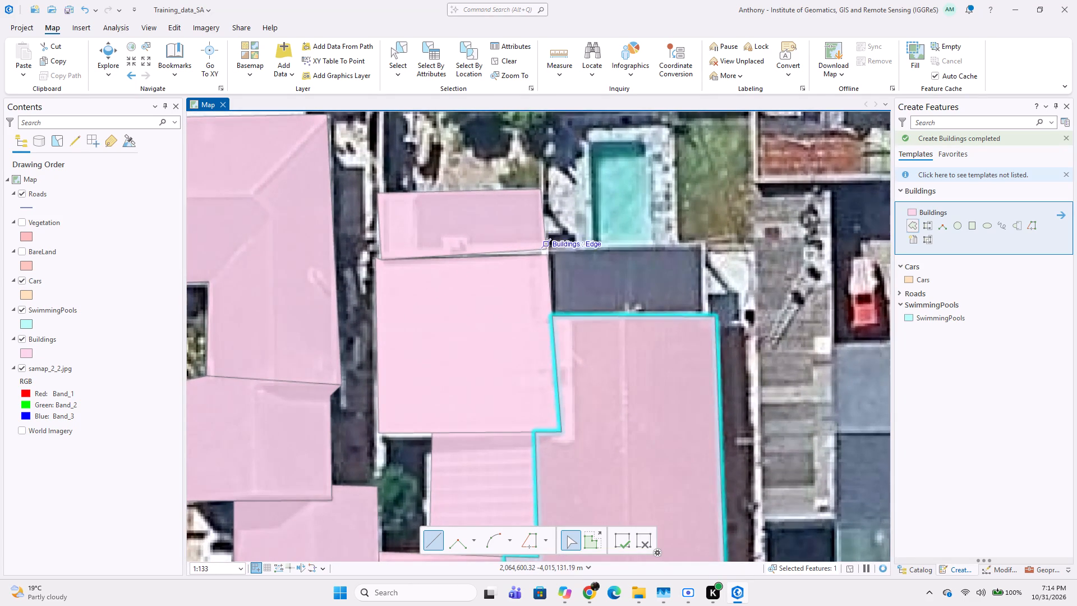
pyautogui.click(549, 258)
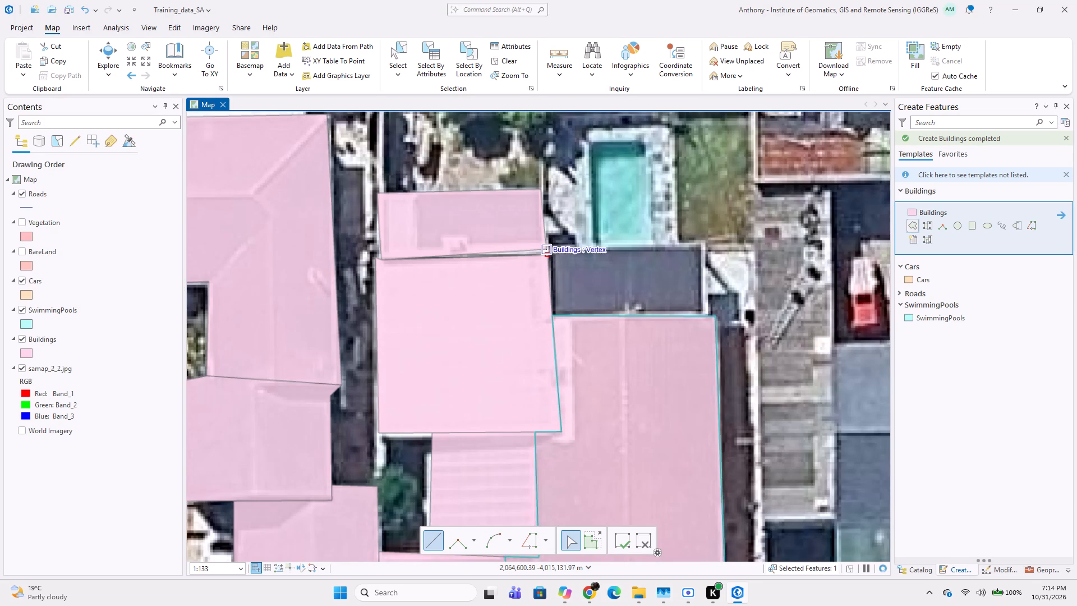
pyautogui.click(549, 249)
pyautogui.click(707, 241)
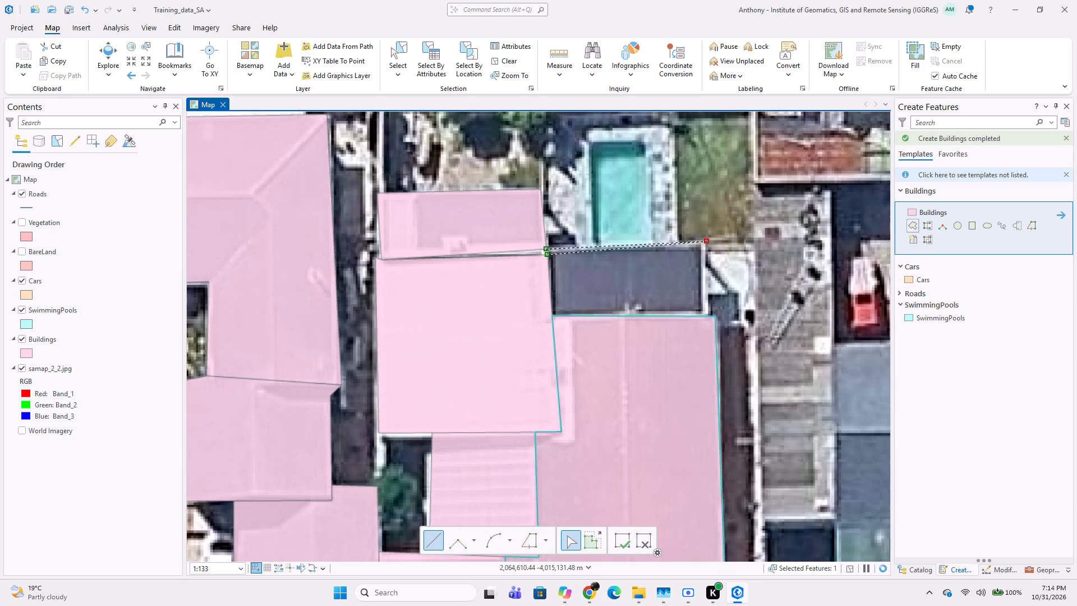
pyautogui.click(704, 313)
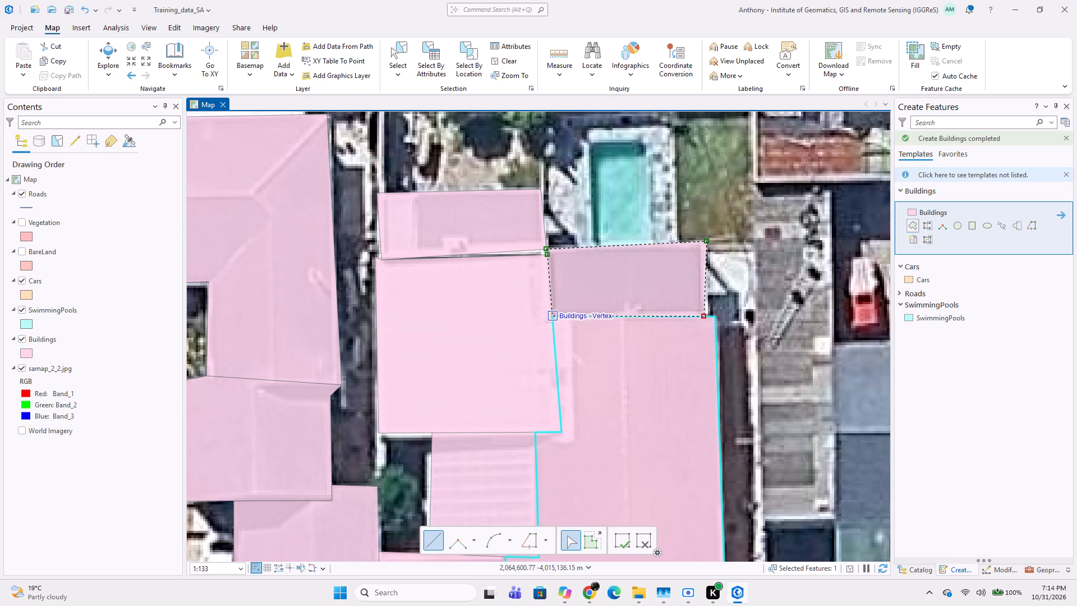
pyautogui.doubleClick(555, 315)
# Trace the rectangular swimming pool as a four-corner Buildings polygon, ending against the north edge of the new dark-roofed footprint.
pyautogui.scroll(-2, 634, 352)
pyautogui.scroll(2, 634, 283)
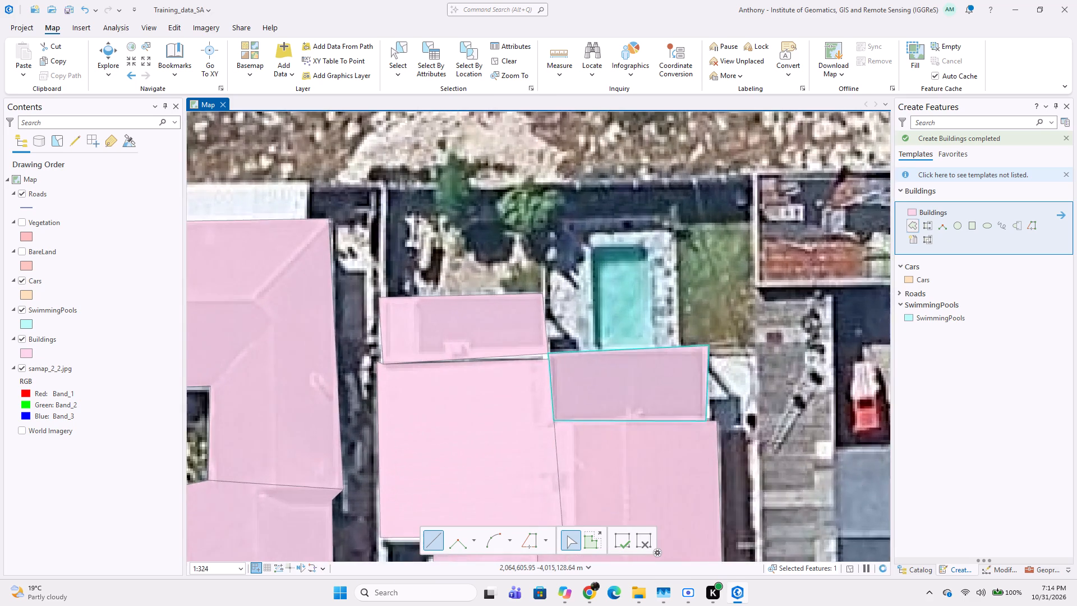
pyautogui.scroll(1, 609, 255)
pyautogui.click(582, 238)
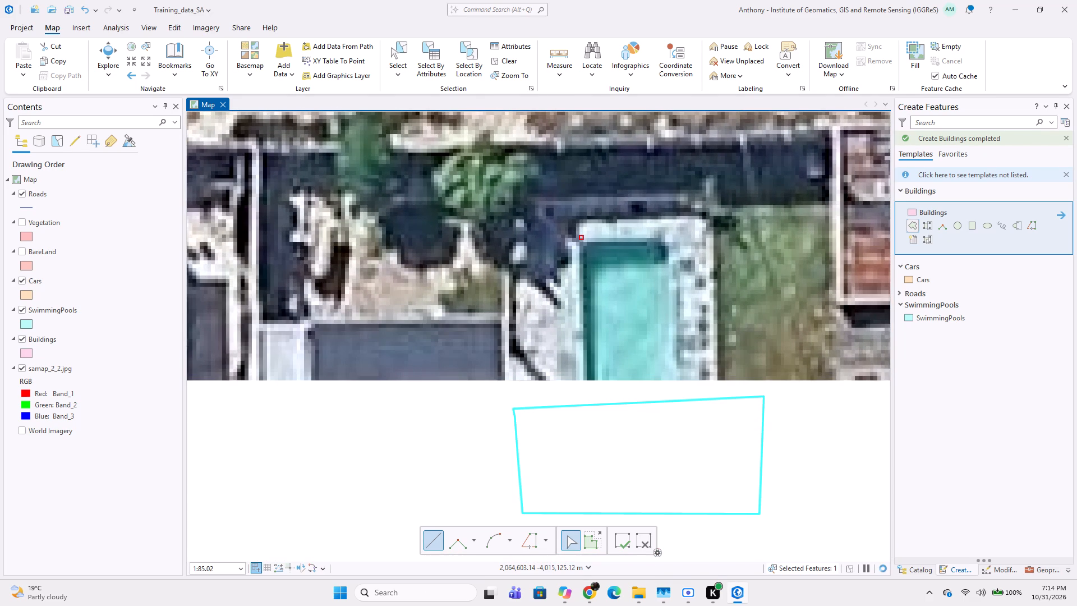
pyautogui.click(585, 407)
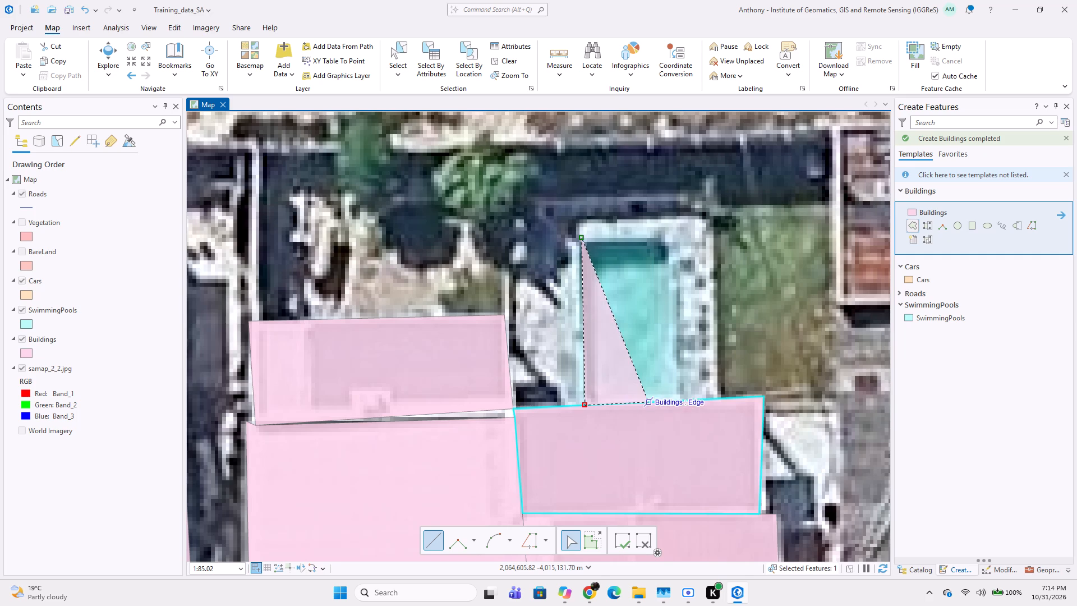
pyautogui.click(675, 400)
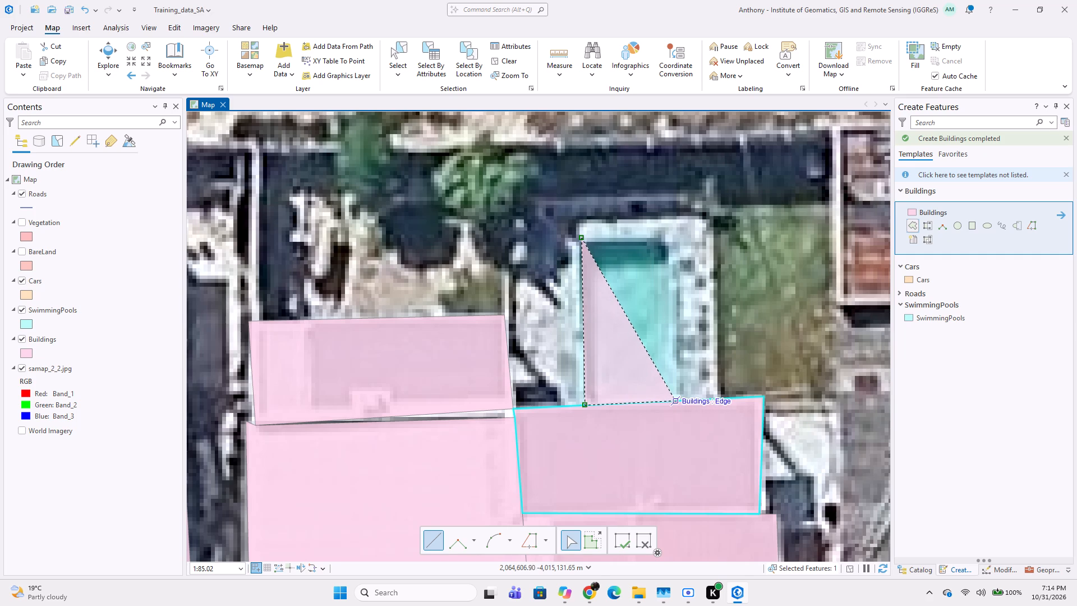
pyautogui.doubleClick(668, 234)
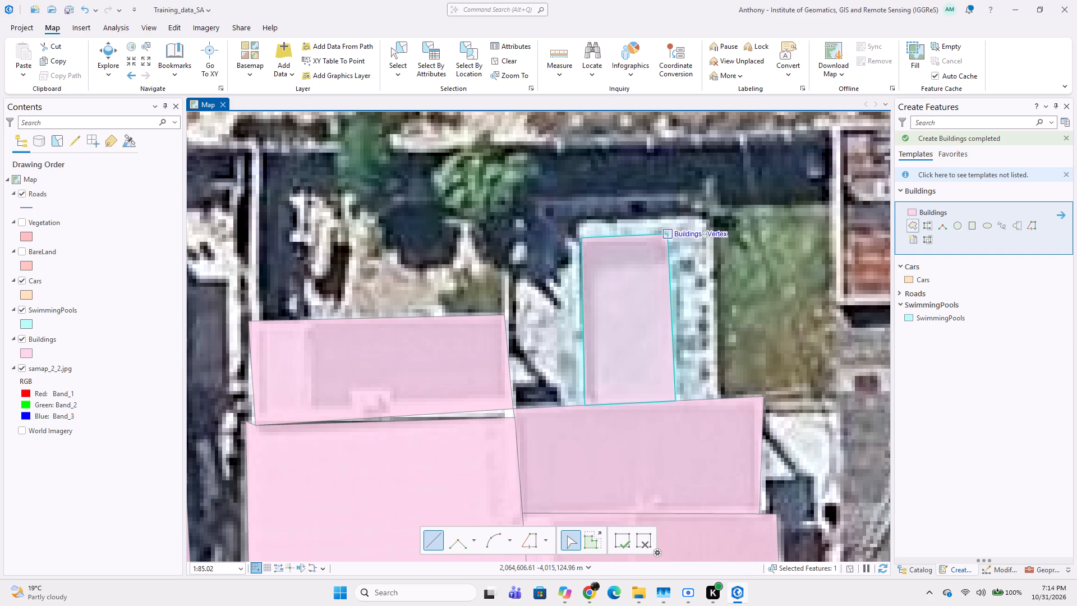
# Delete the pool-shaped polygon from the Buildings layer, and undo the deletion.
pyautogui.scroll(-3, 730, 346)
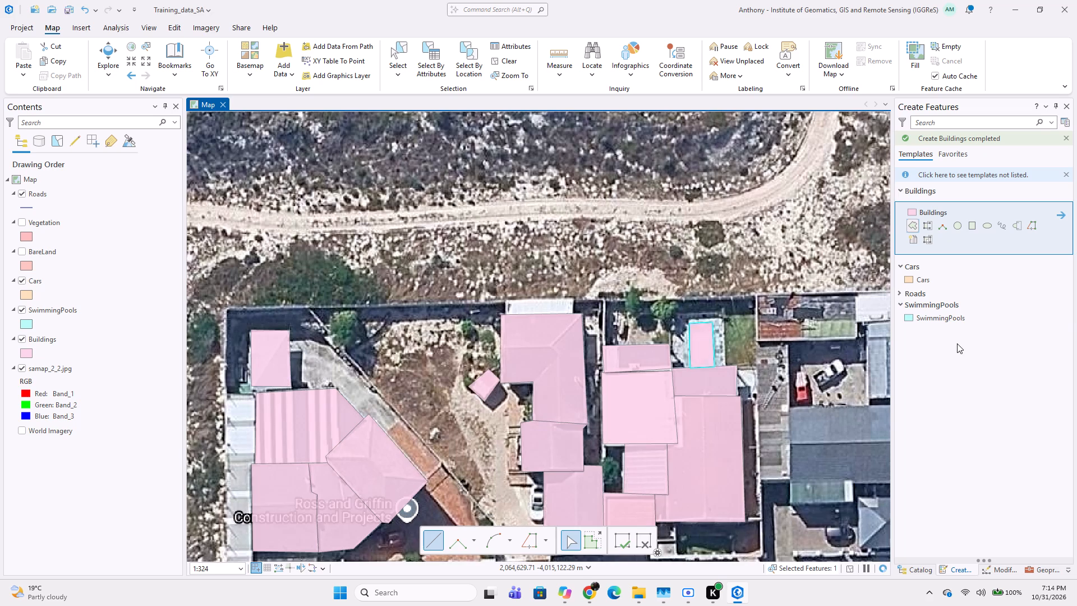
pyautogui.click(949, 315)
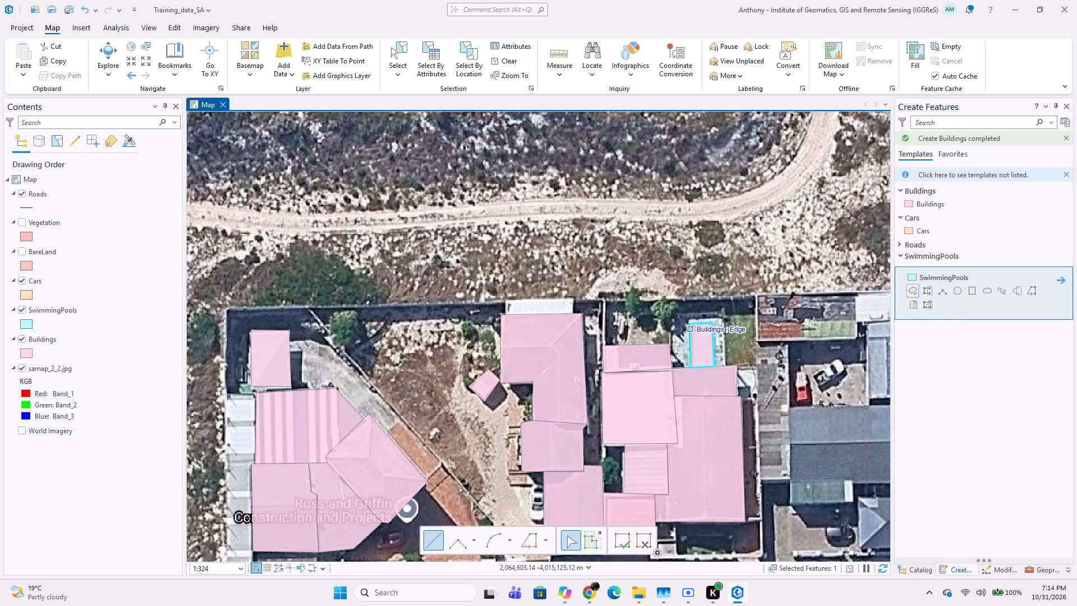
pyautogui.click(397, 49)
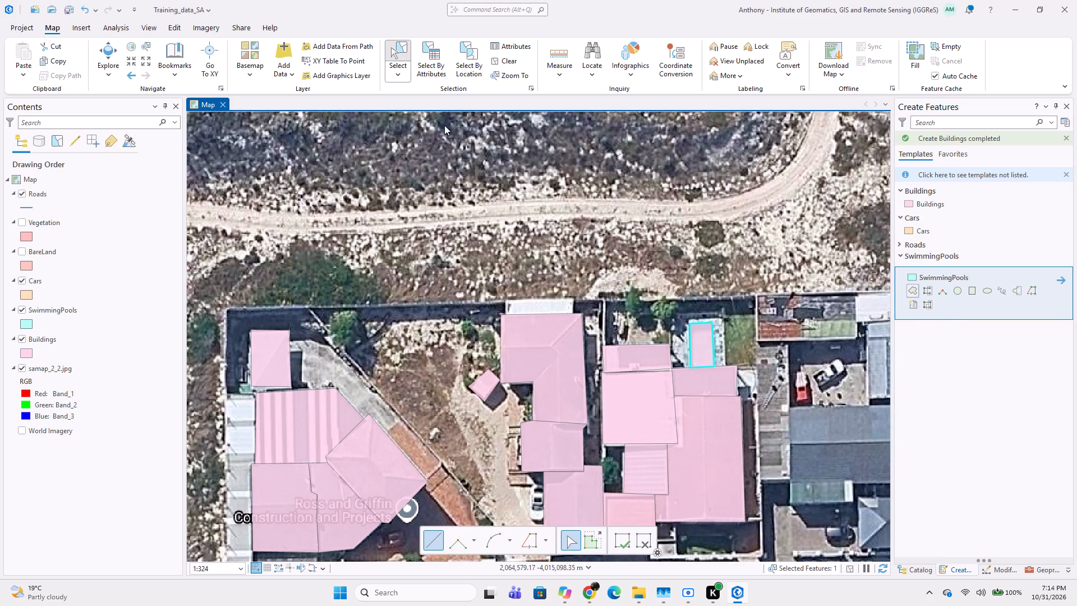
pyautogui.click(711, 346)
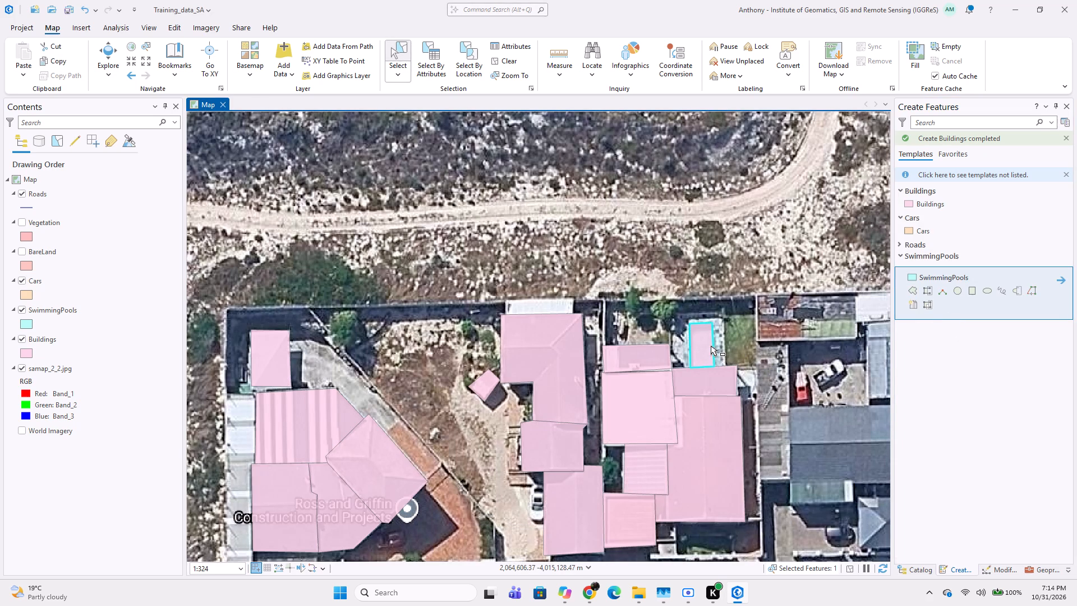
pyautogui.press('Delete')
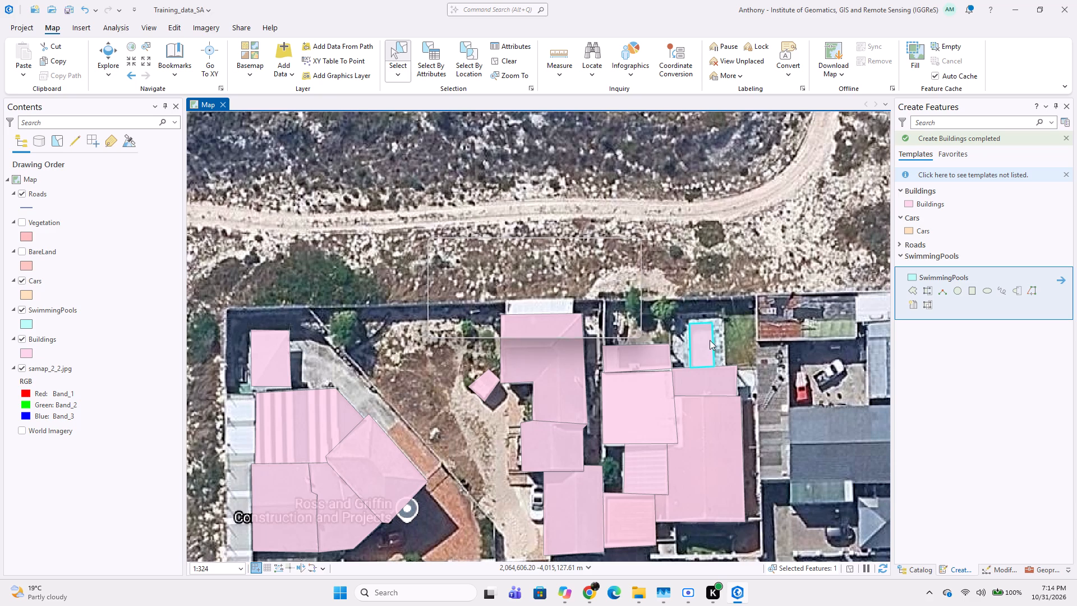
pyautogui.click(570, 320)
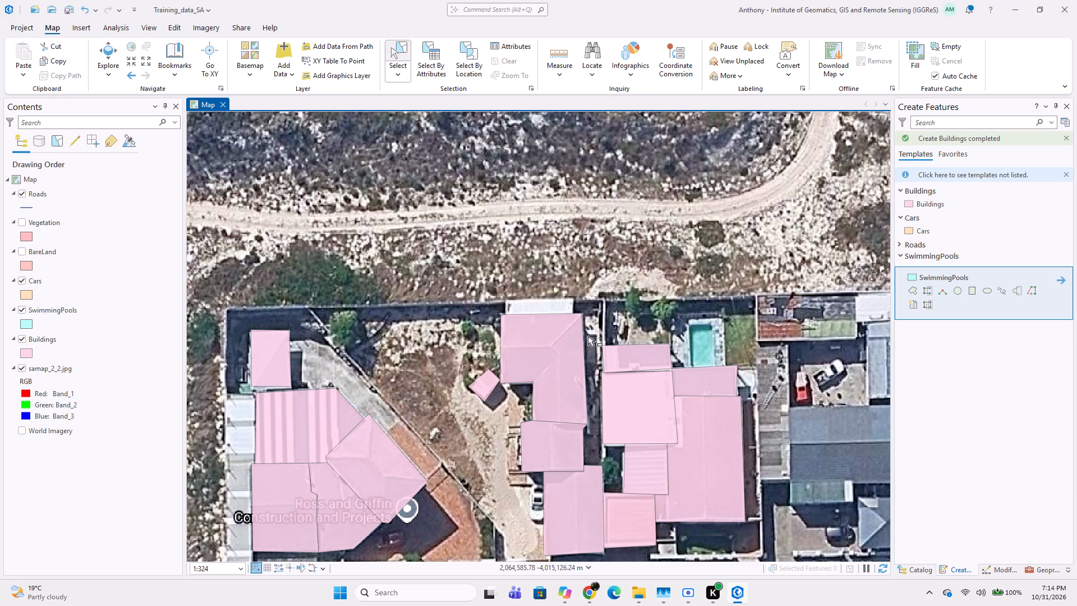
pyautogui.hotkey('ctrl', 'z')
# Cut the pool-shaped Buildings polygon and paste it into the SwimmingPools template, keeping the source attribute values.
pyautogui.click(708, 345)
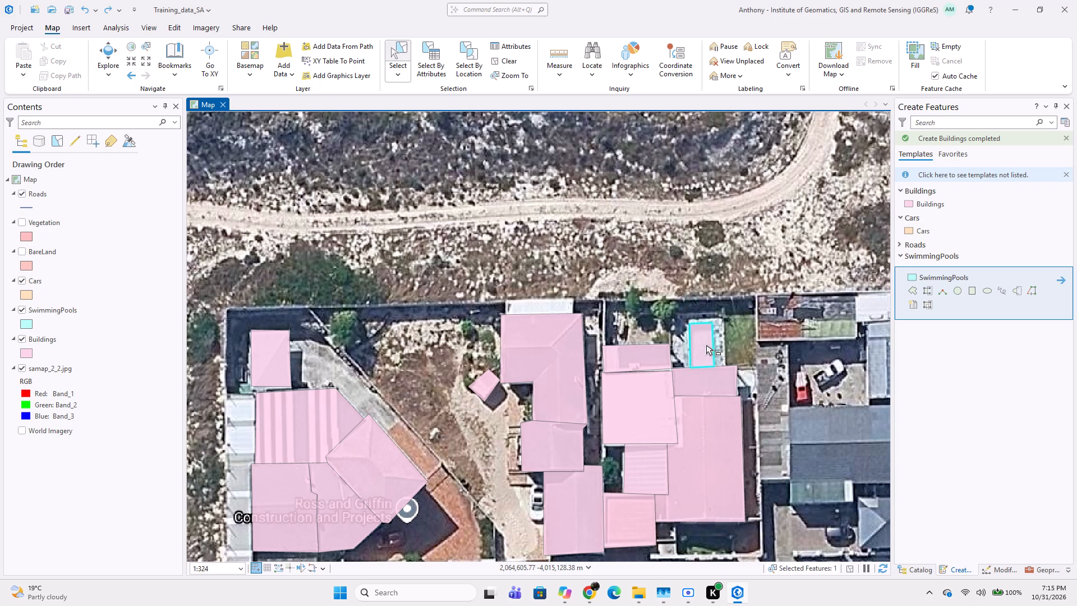
pyautogui.hotkey('ctrl', 'x')
pyautogui.click(572, 327)
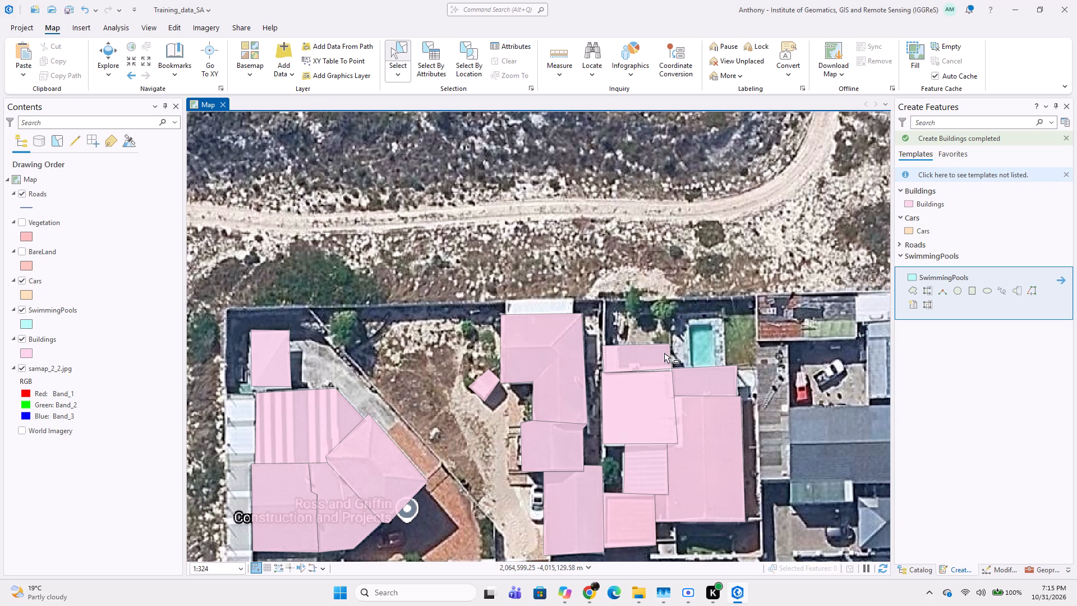
pyautogui.hotkey('ctrl', 'alt', 'v')
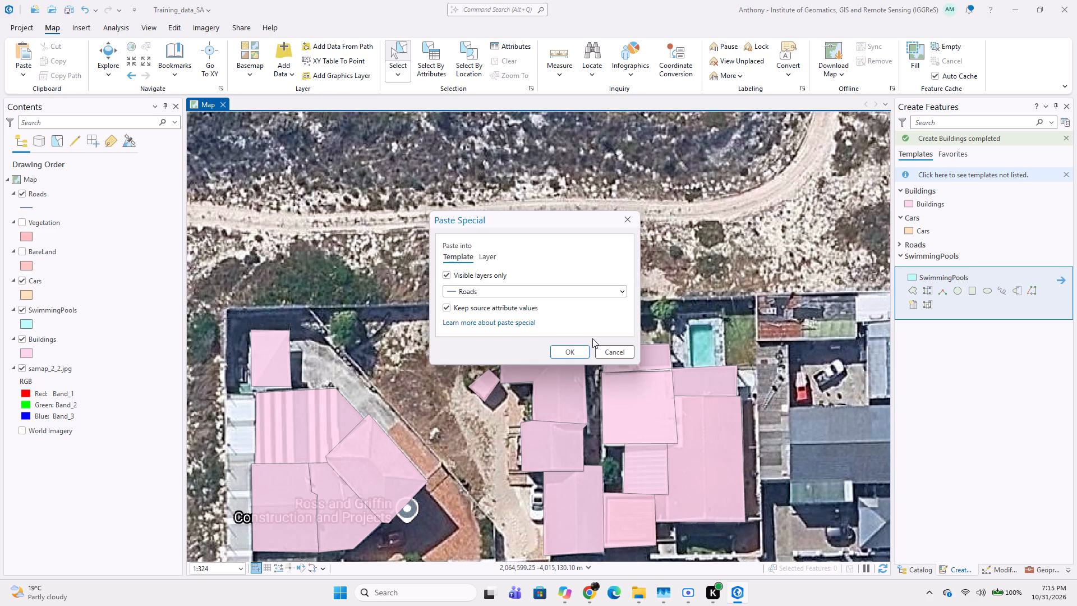
pyautogui.click(609, 293)
pyautogui.click(513, 405)
pyautogui.click(571, 353)
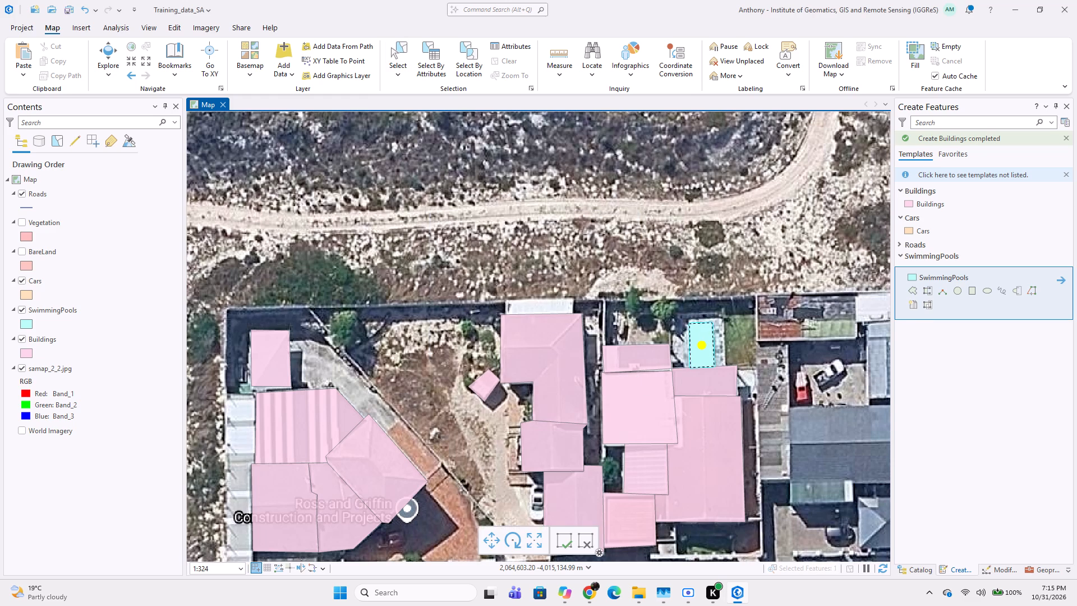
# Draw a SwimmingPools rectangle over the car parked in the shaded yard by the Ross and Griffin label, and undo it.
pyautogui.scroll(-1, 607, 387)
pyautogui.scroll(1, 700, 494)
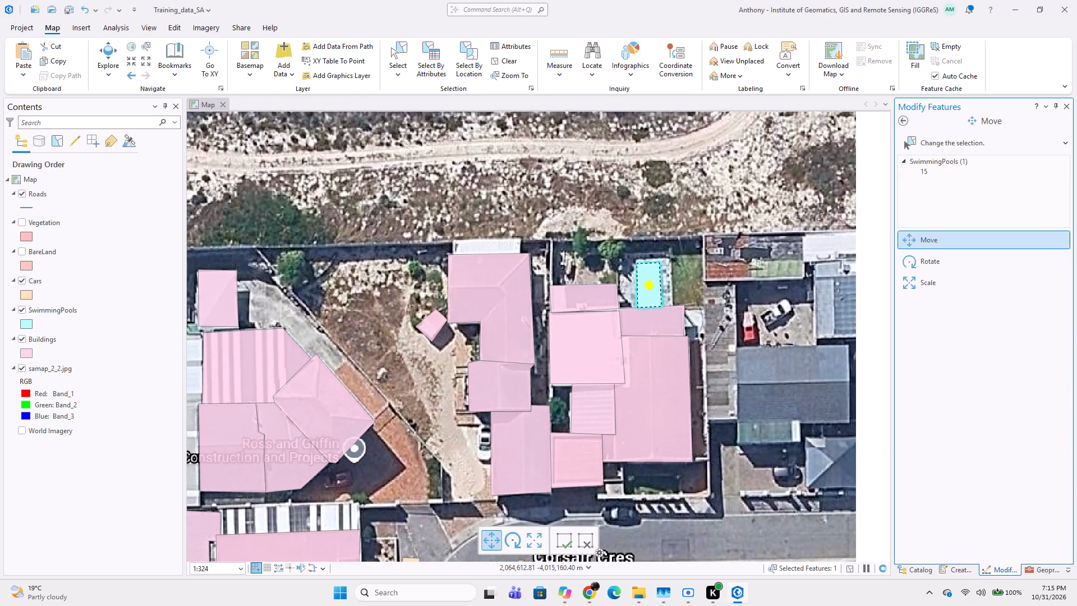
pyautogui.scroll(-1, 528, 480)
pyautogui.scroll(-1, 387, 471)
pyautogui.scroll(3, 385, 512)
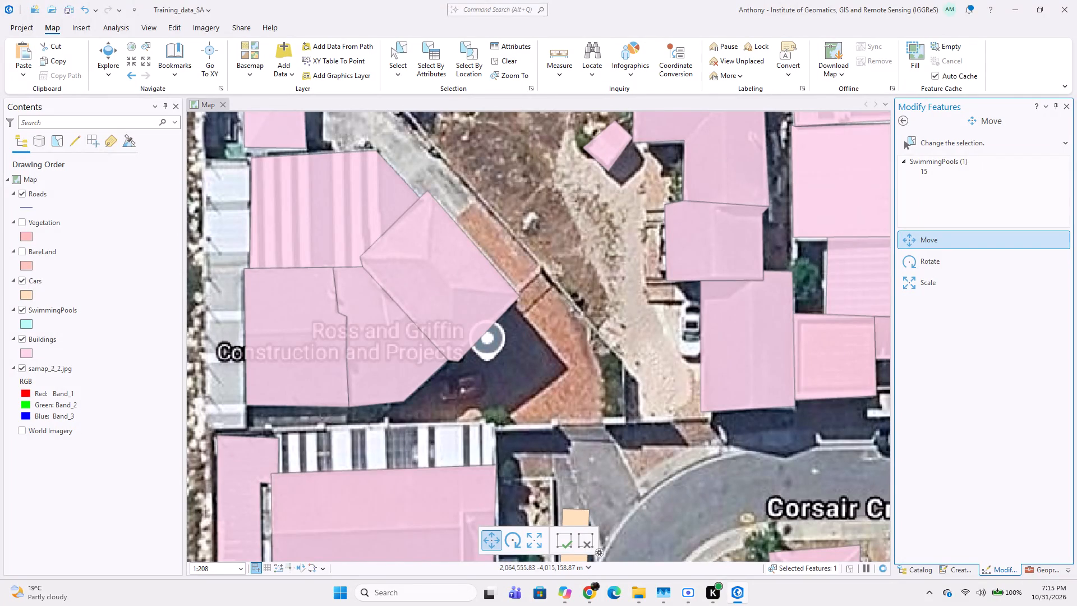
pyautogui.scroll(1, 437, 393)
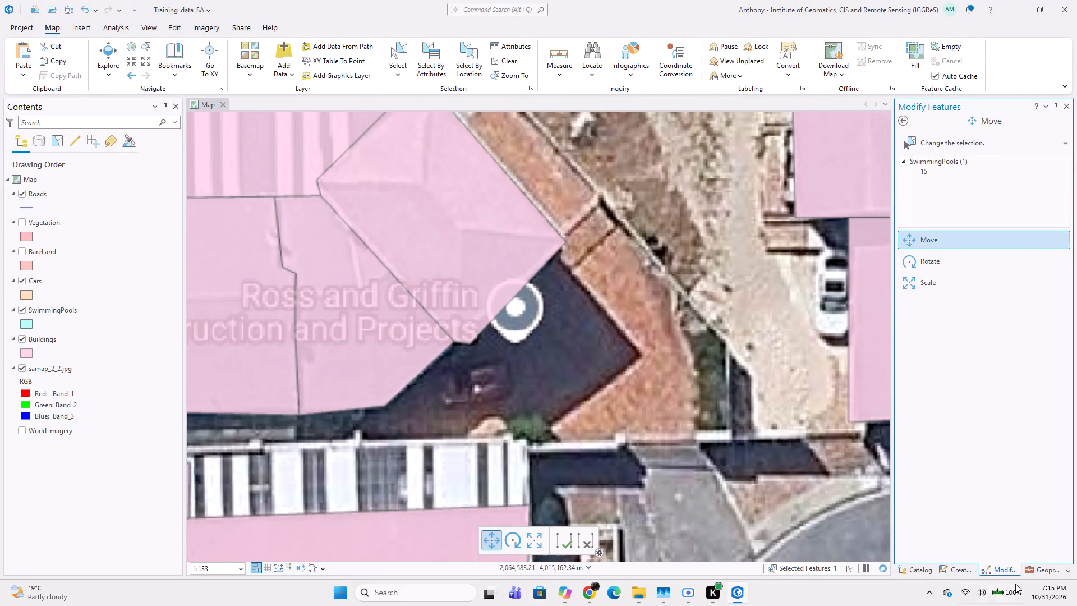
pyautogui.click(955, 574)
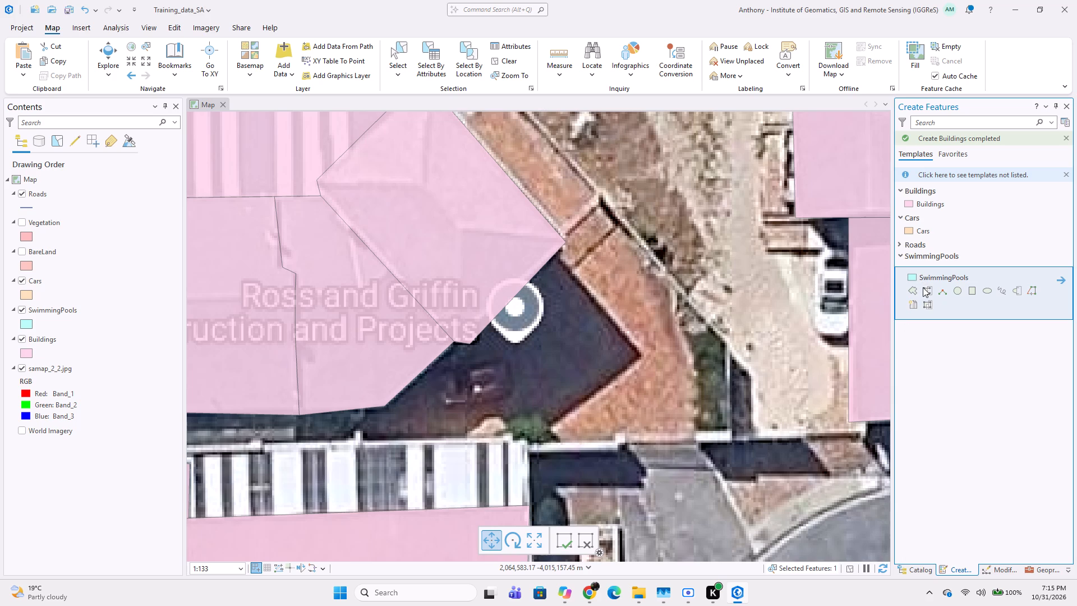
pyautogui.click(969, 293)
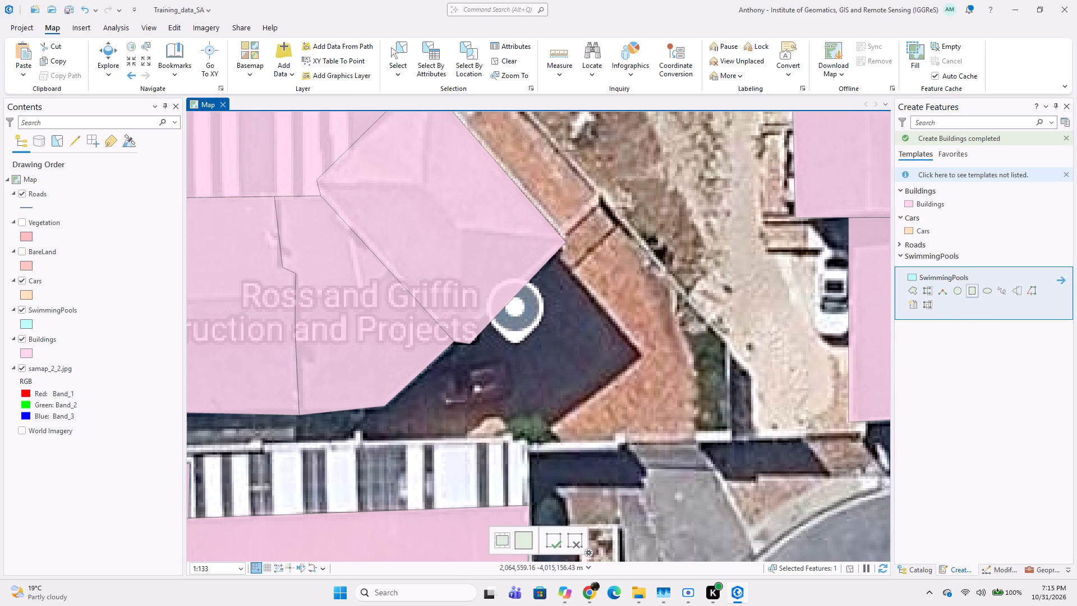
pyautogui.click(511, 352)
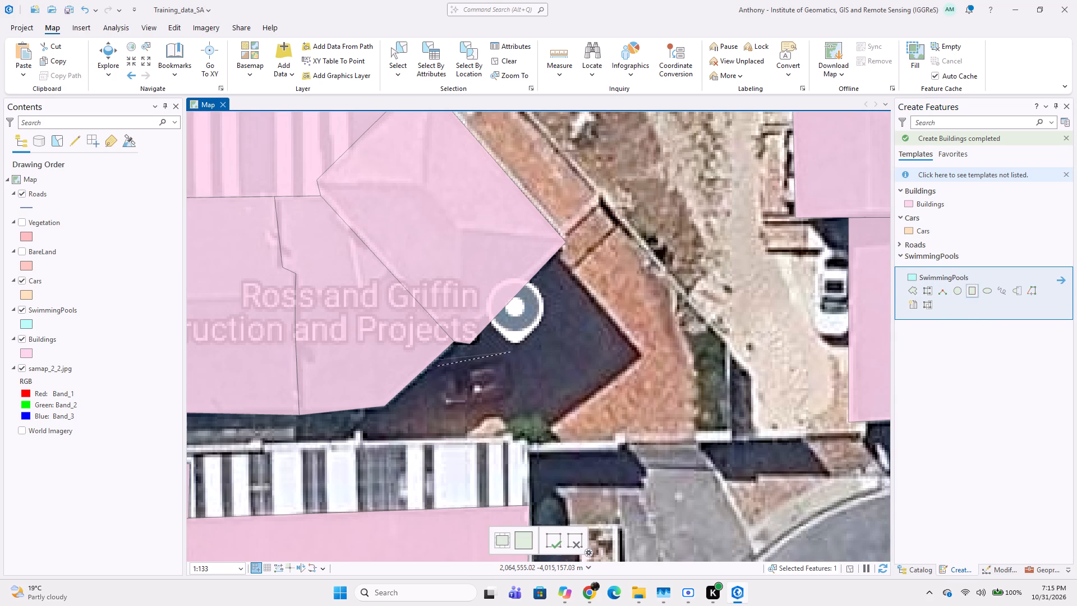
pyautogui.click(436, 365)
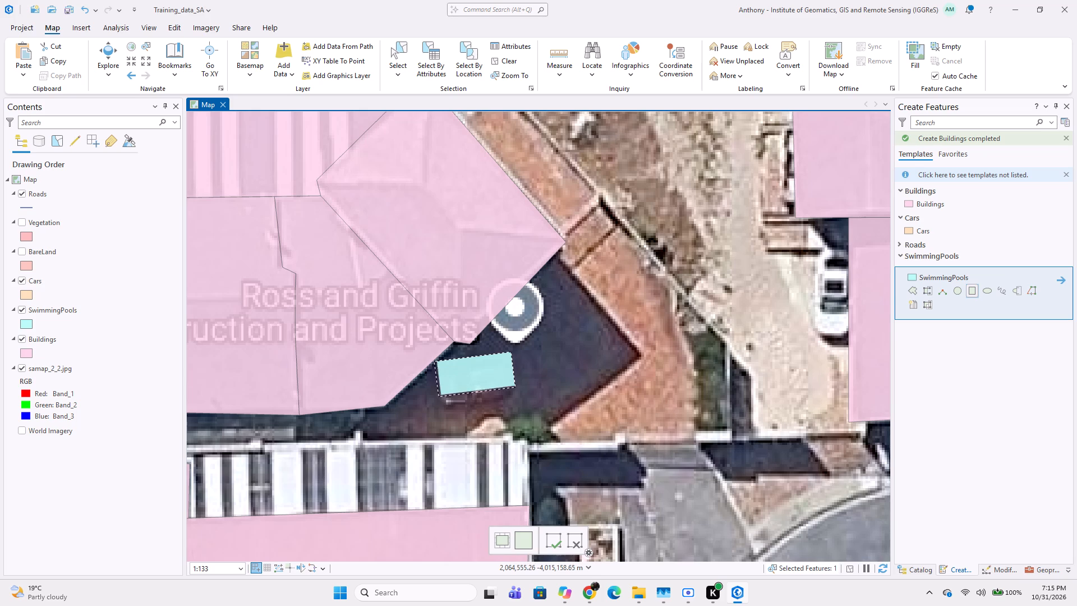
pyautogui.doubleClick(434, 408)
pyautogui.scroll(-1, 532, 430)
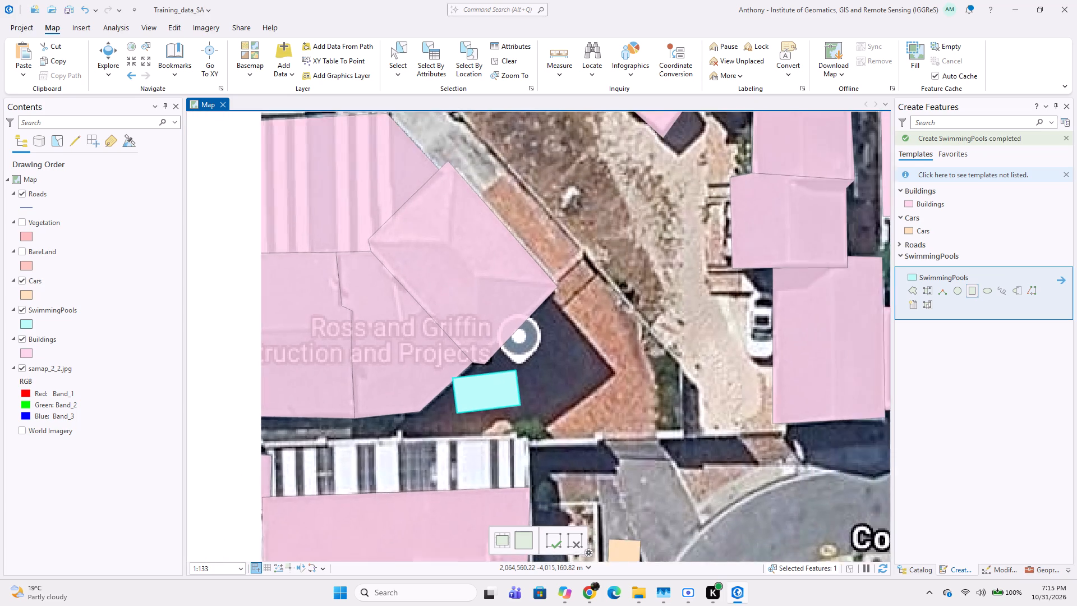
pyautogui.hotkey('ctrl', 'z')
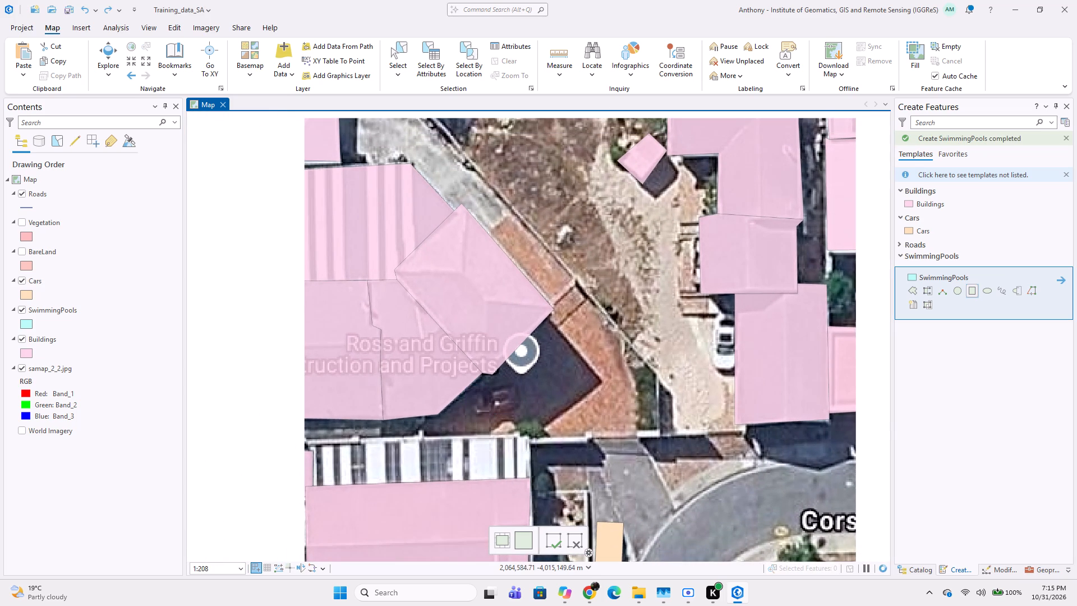
# Trace the car in the shaded yard beside the Ross and Griffin label as a four-corner Cars polygon.
pyautogui.click(942, 205)
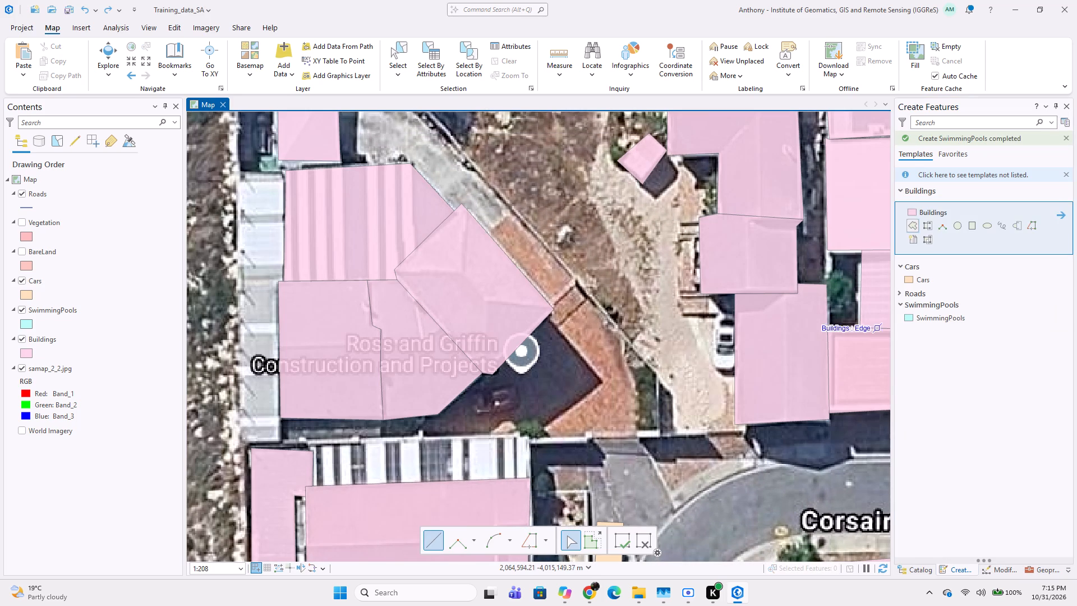
pyautogui.click(929, 281)
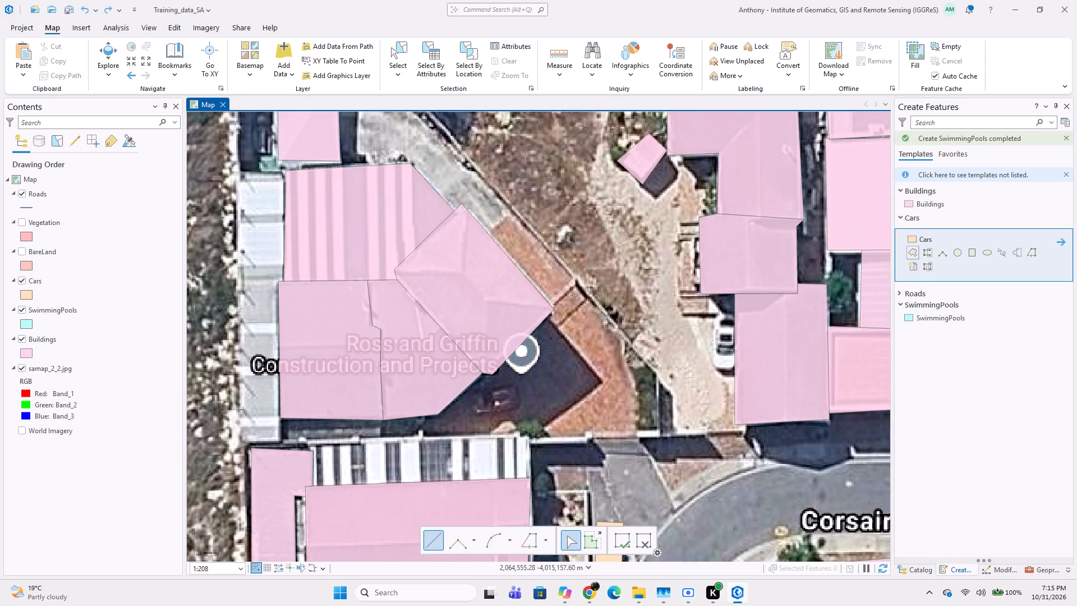
pyautogui.scroll(1, 471, 395)
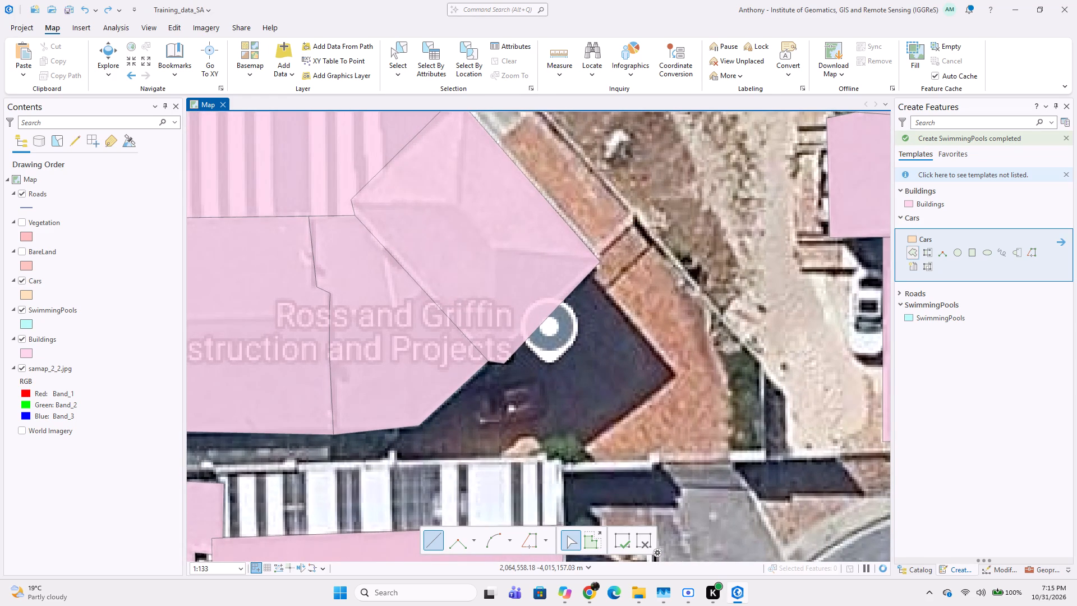
pyautogui.click(544, 375)
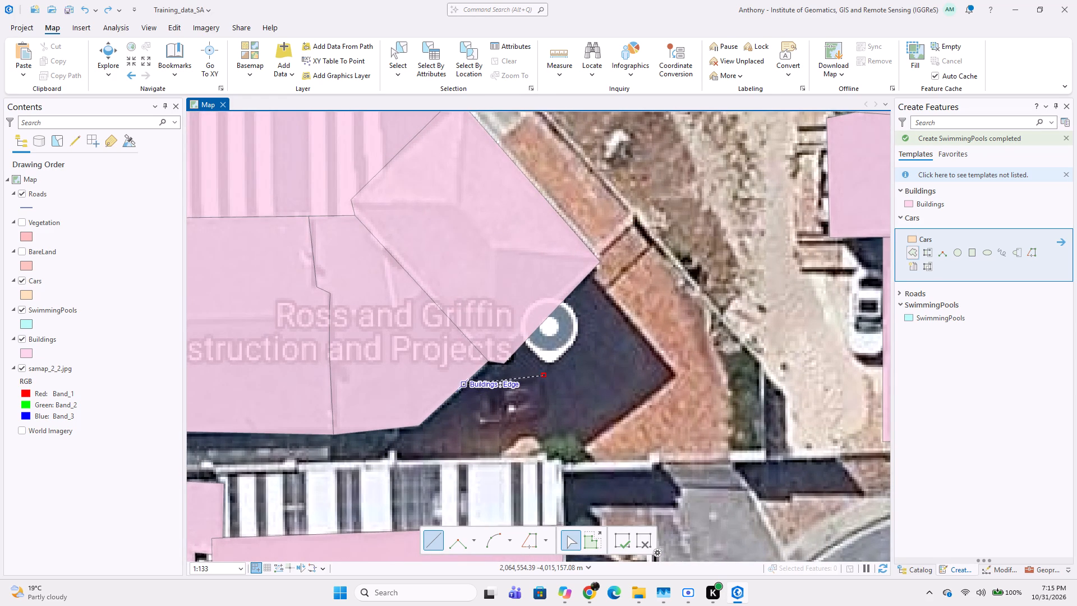
pyautogui.click(468, 383)
pyautogui.click(475, 428)
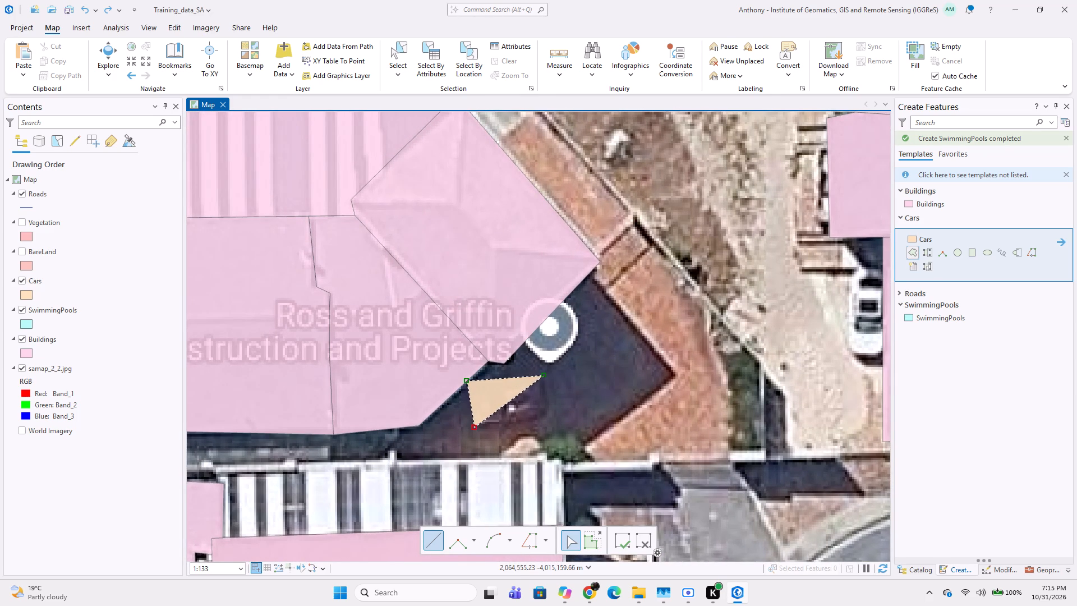
pyautogui.doubleClick(549, 416)
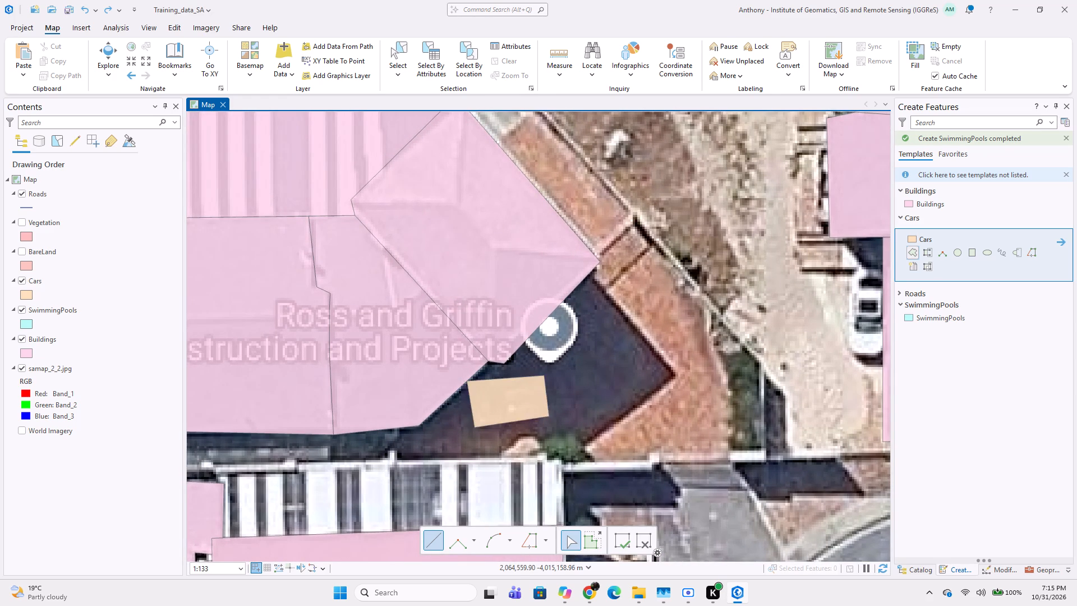
# Trace the white car on the sandy driveway as a four-corner Cars polygon, with its east side along the adjoining building's edge.
pyautogui.scroll(-1, 546, 434)
pyautogui.scroll(1, 753, 315)
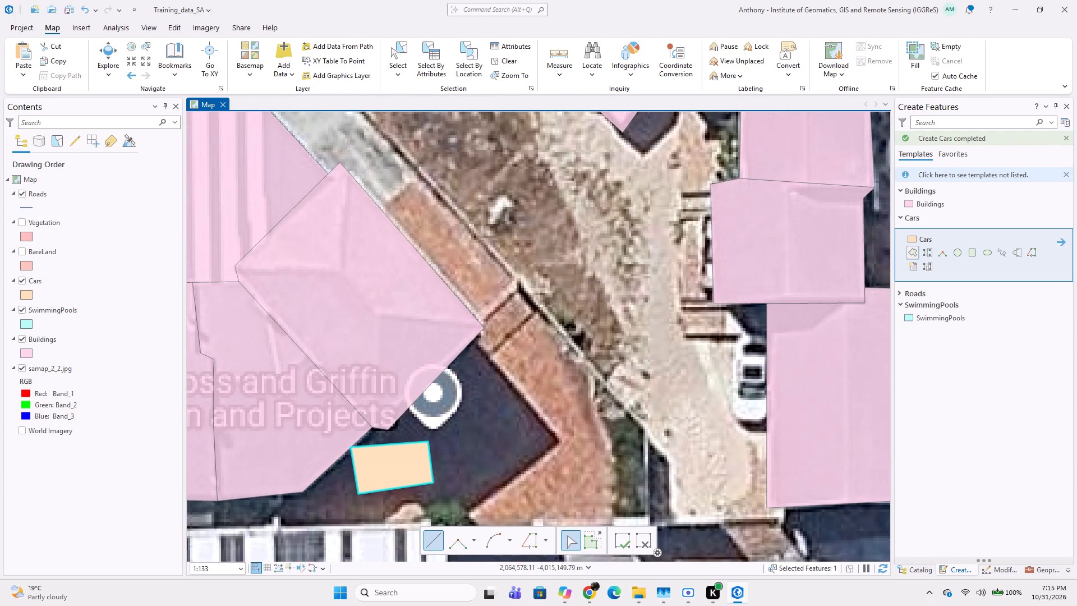
pyautogui.click(724, 330)
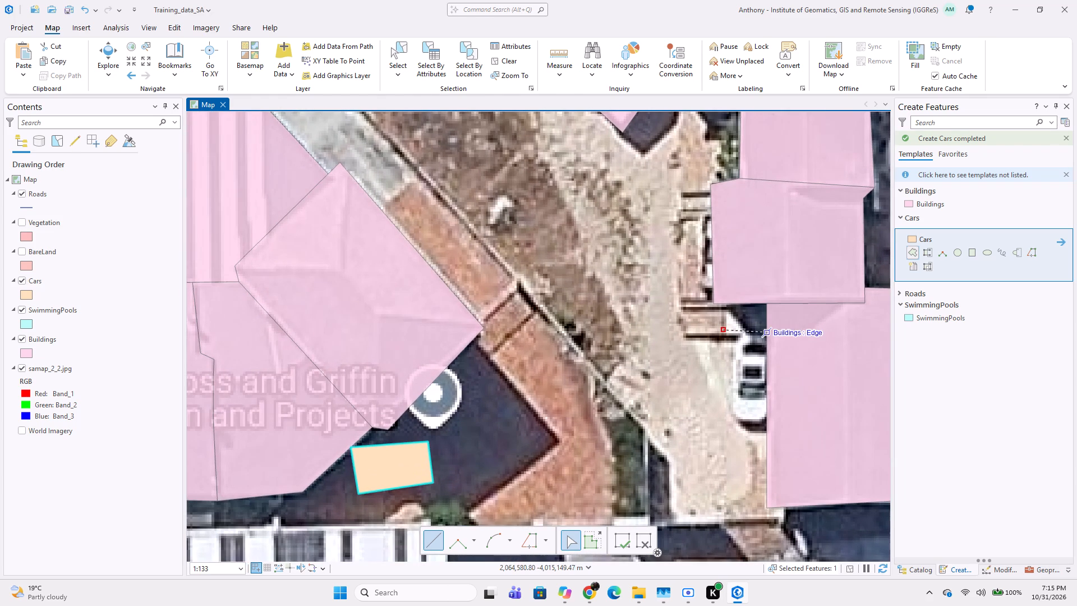
pyautogui.click(764, 332)
pyautogui.click(765, 428)
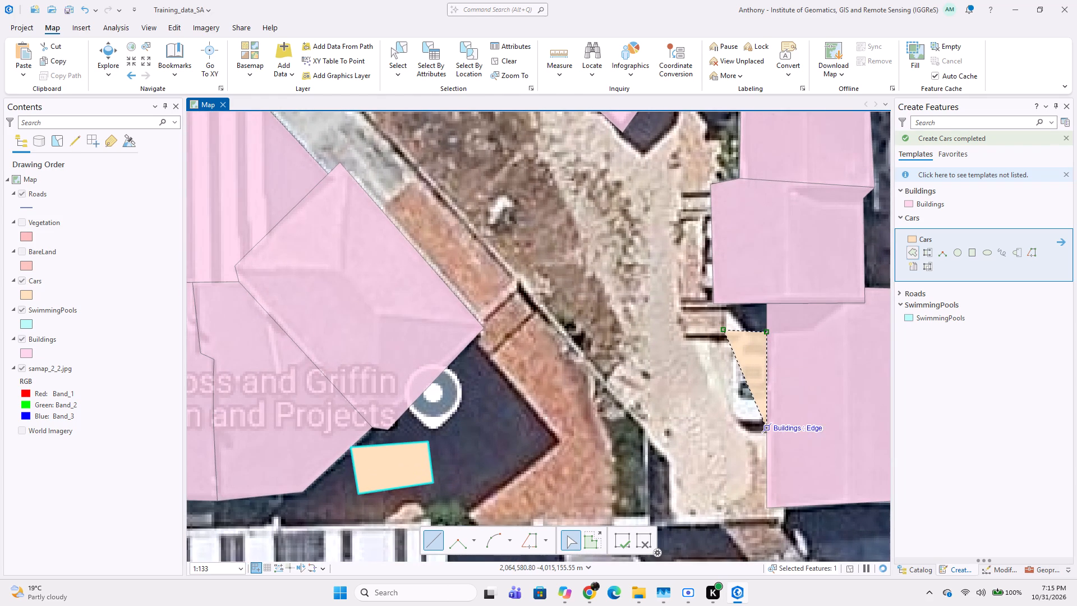
pyautogui.doubleClick(732, 429)
# Trace the dark car parked along the north kerb of Corsair Cres as a Cars polygon.
pyautogui.scroll(-2, 683, 439)
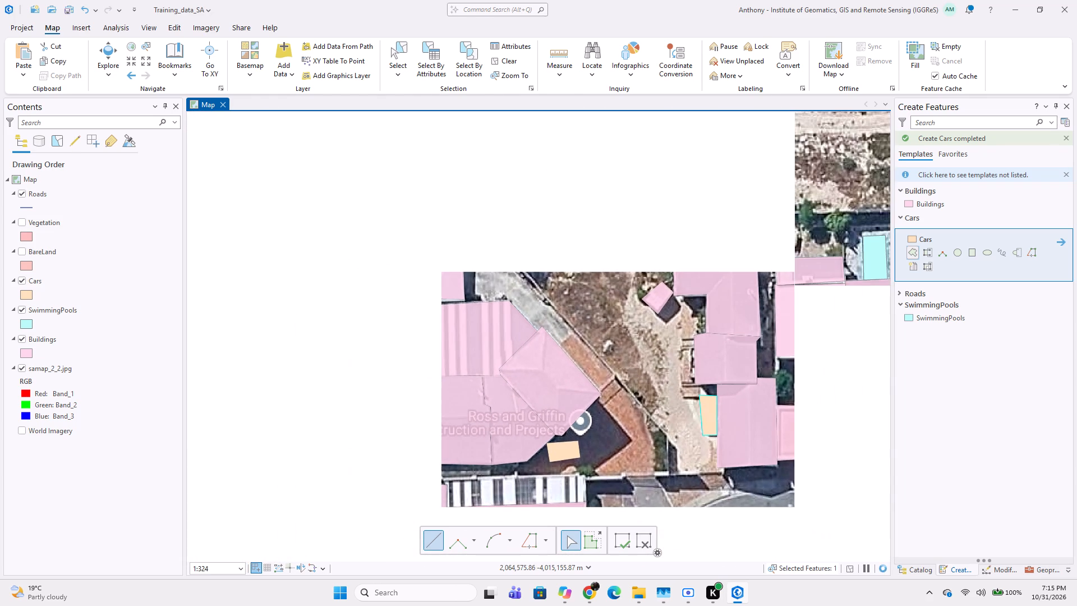
pyautogui.scroll(-3, 580, 394)
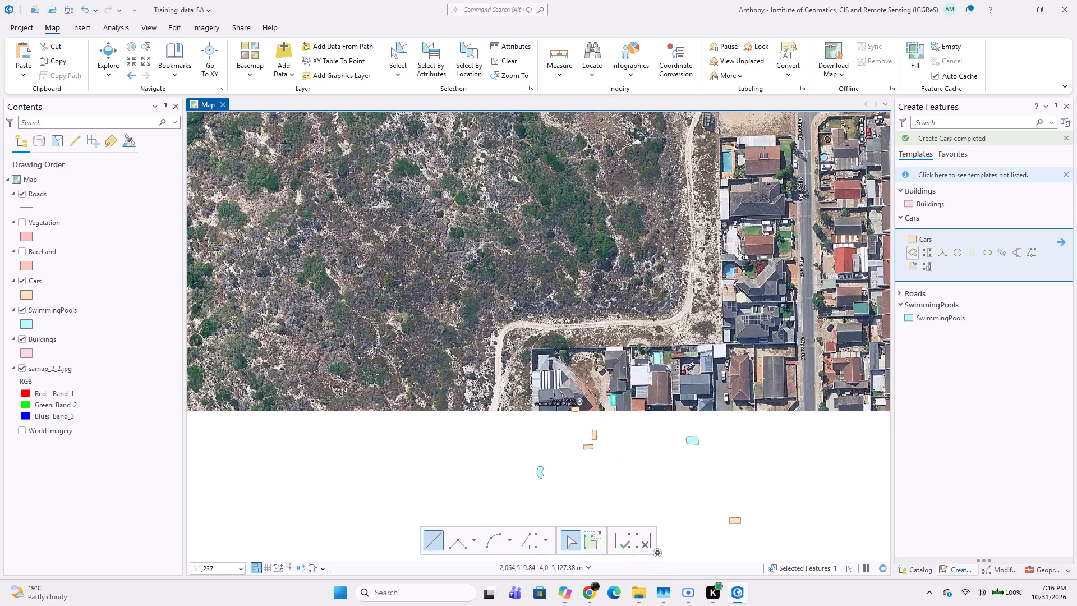
pyautogui.scroll(1, 553, 361)
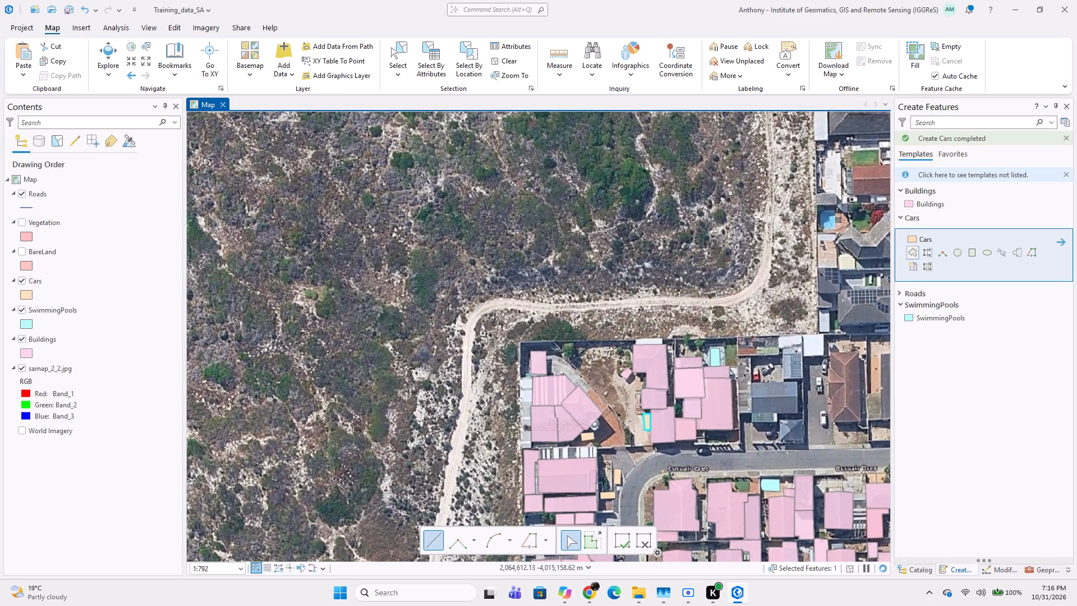
pyautogui.scroll(2, 736, 454)
pyautogui.scroll(1, 614, 449)
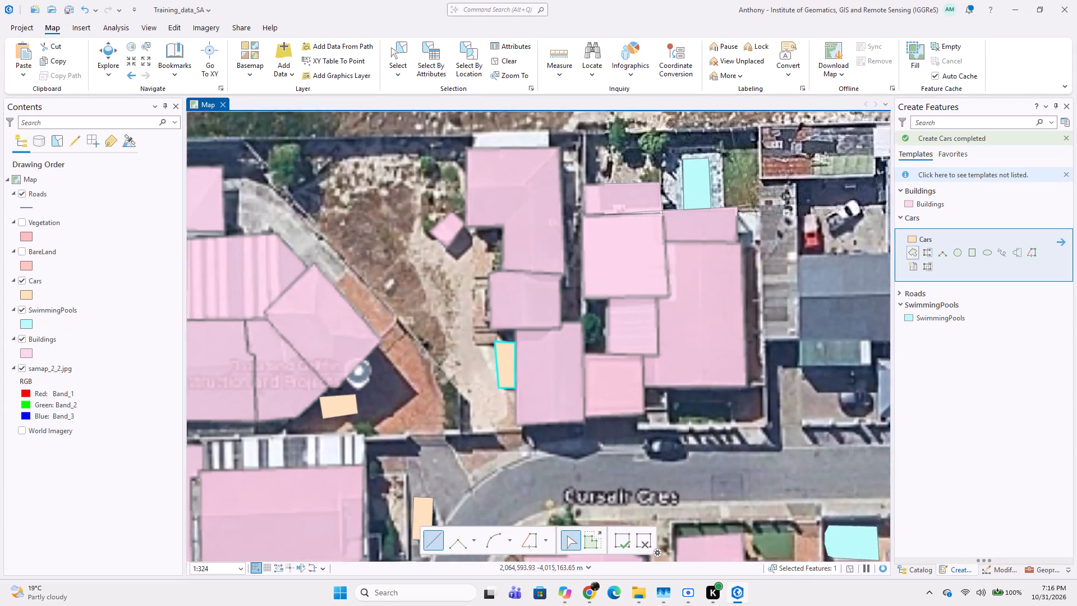
pyautogui.scroll(1, 645, 454)
pyautogui.click(653, 417)
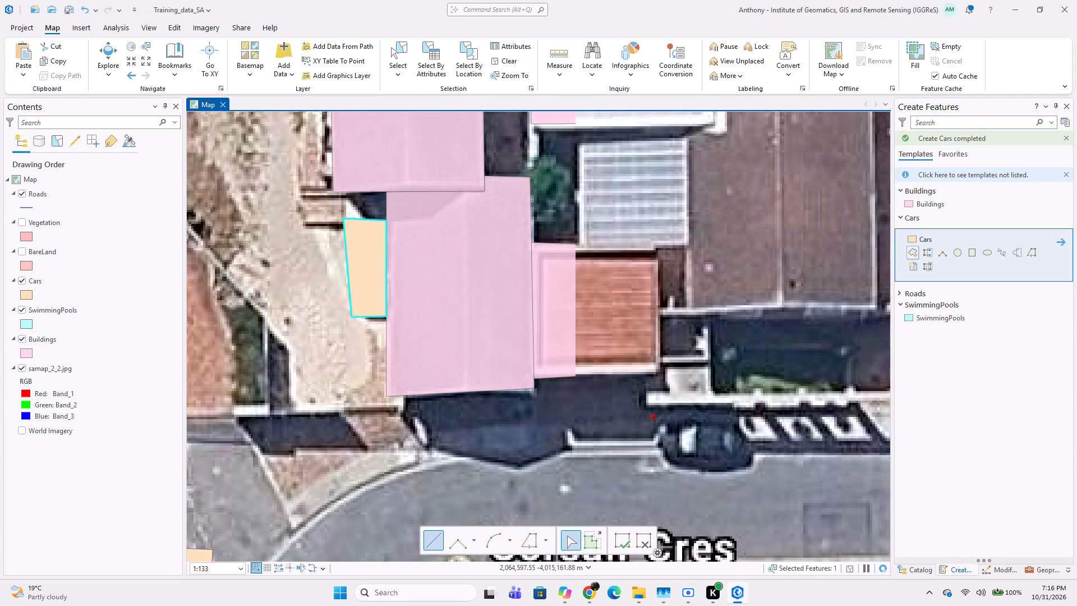
pyautogui.click(751, 421)
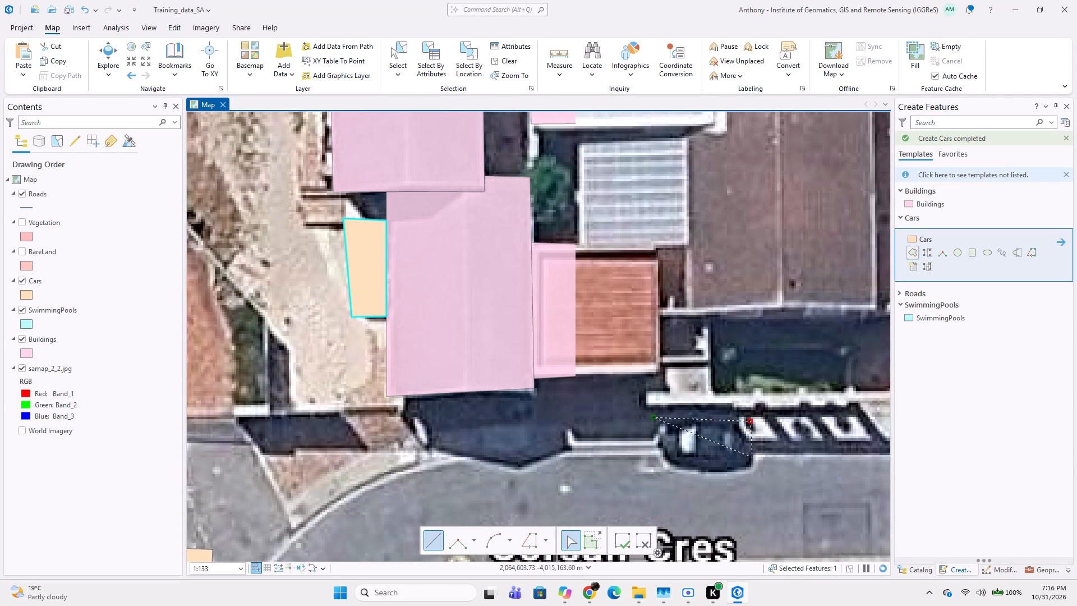
pyautogui.click(752, 466)
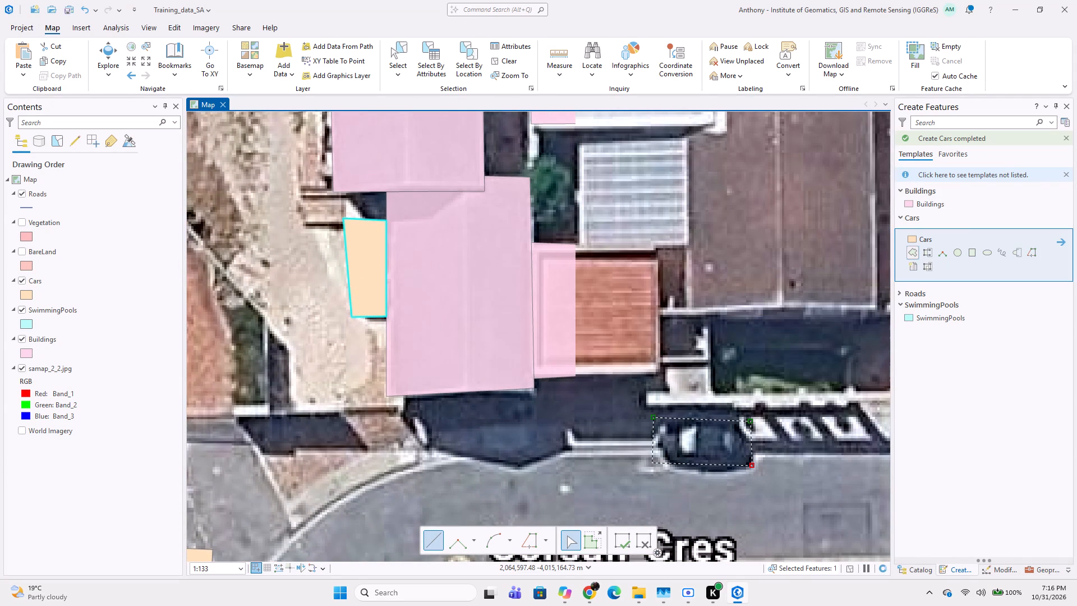
pyautogui.click(658, 465)
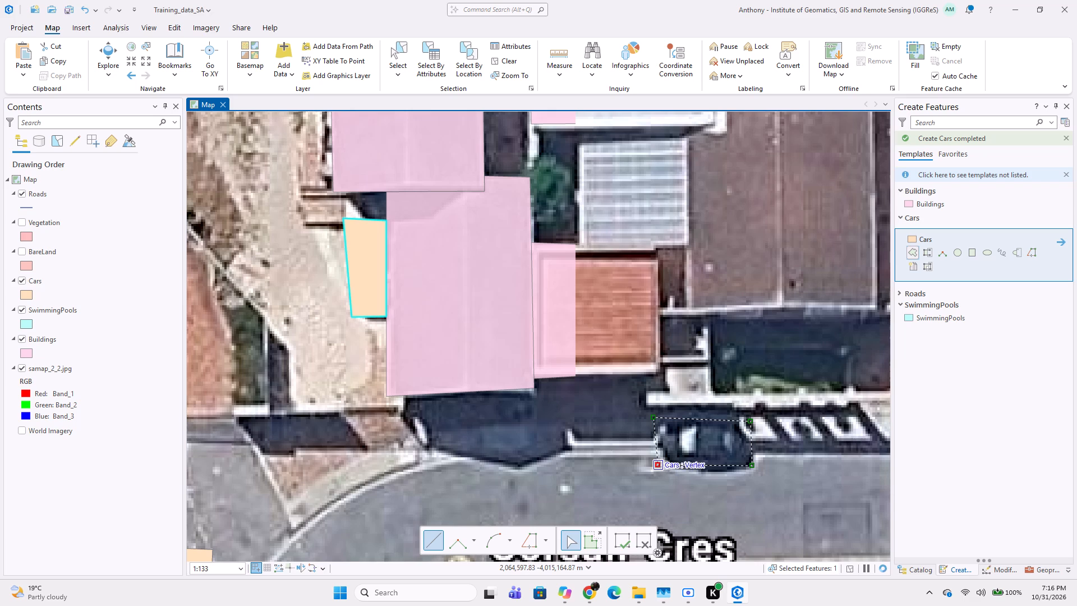
pyautogui.doubleClick(657, 453)
# Trace the dark car in the front yard south of the undigitized grey-roofed house as a four-corner Cars polygon.
pyautogui.scroll(-2, 725, 482)
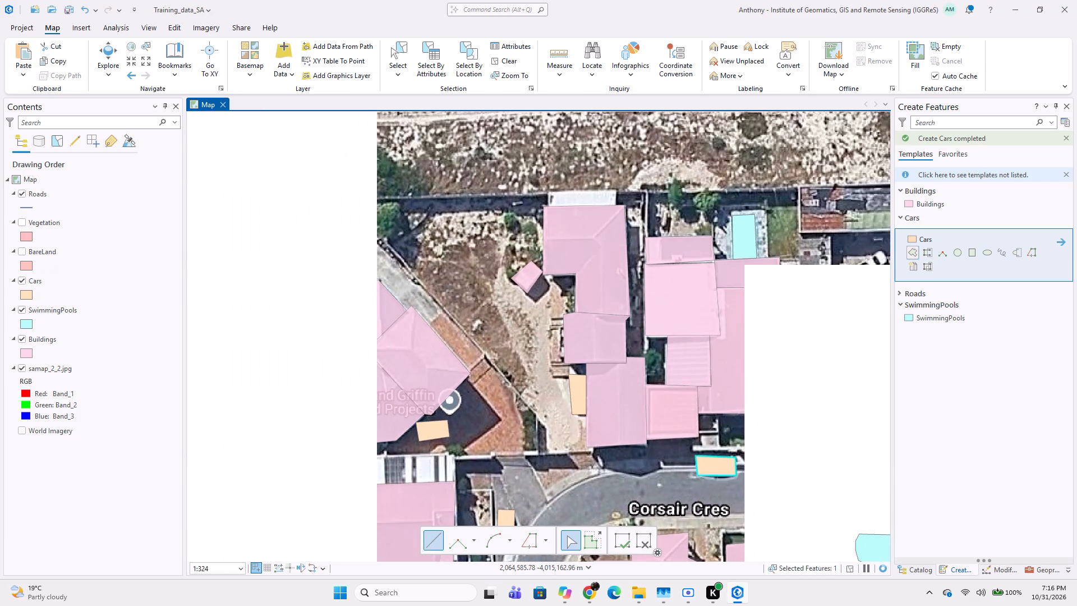
pyautogui.scroll(-1, 550, 352)
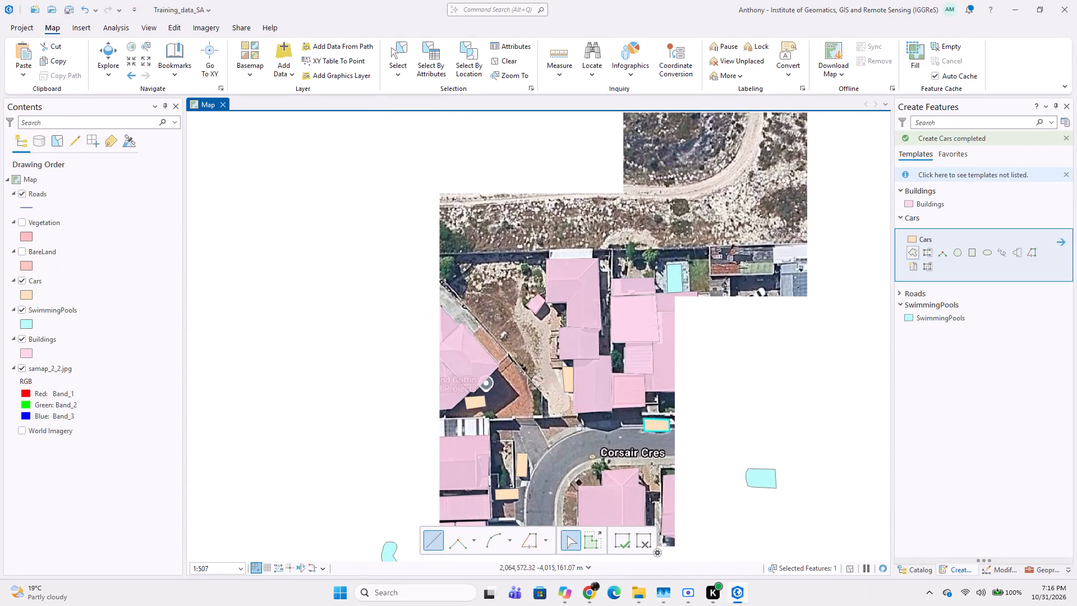
pyautogui.scroll(-1, 536, 426)
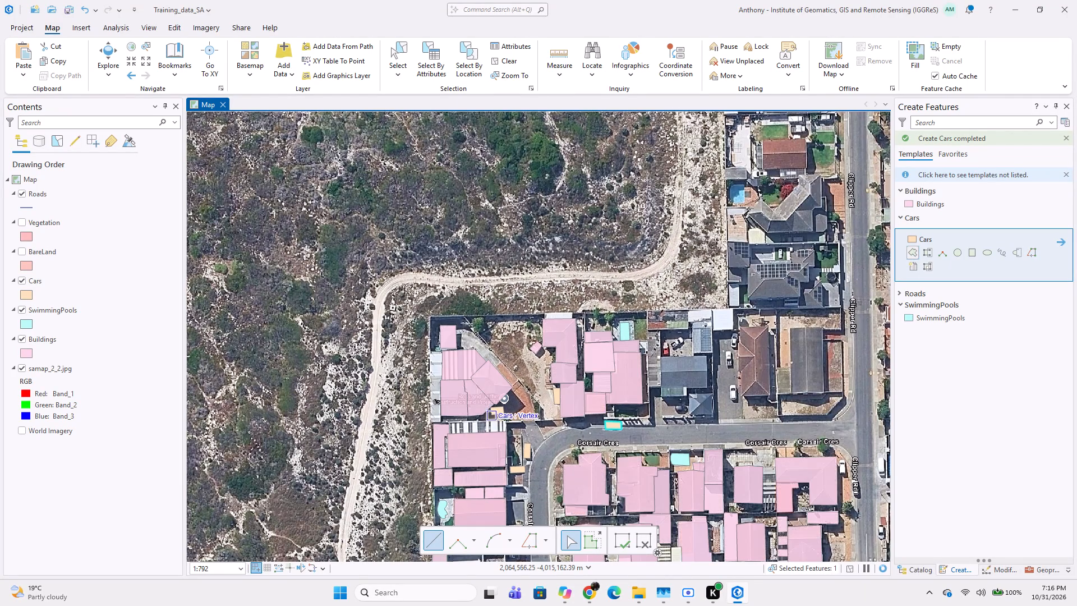
pyautogui.scroll(1, 711, 384)
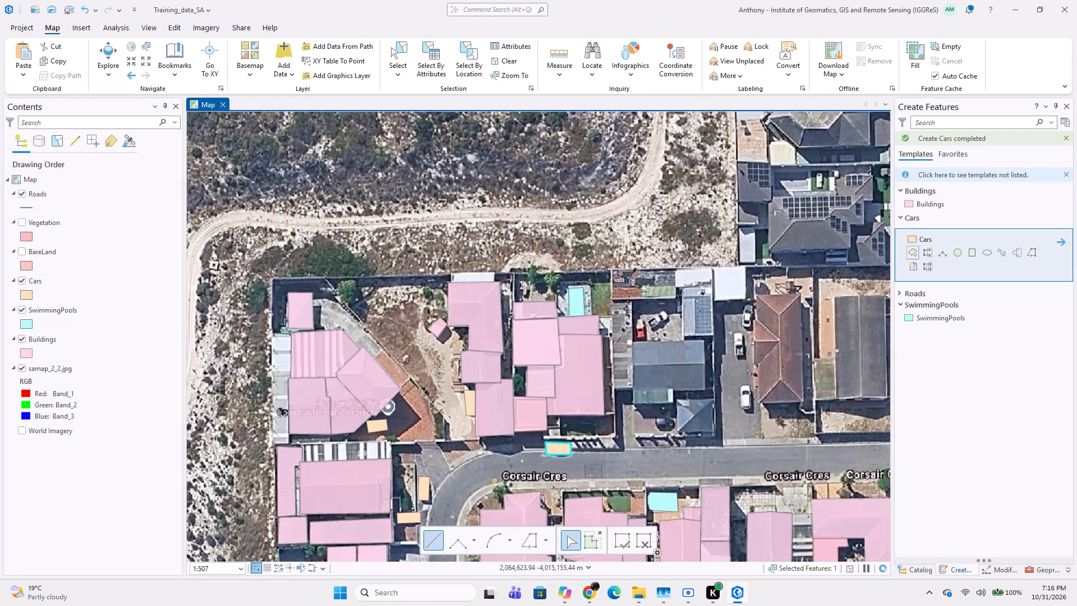
pyautogui.scroll(4, 656, 416)
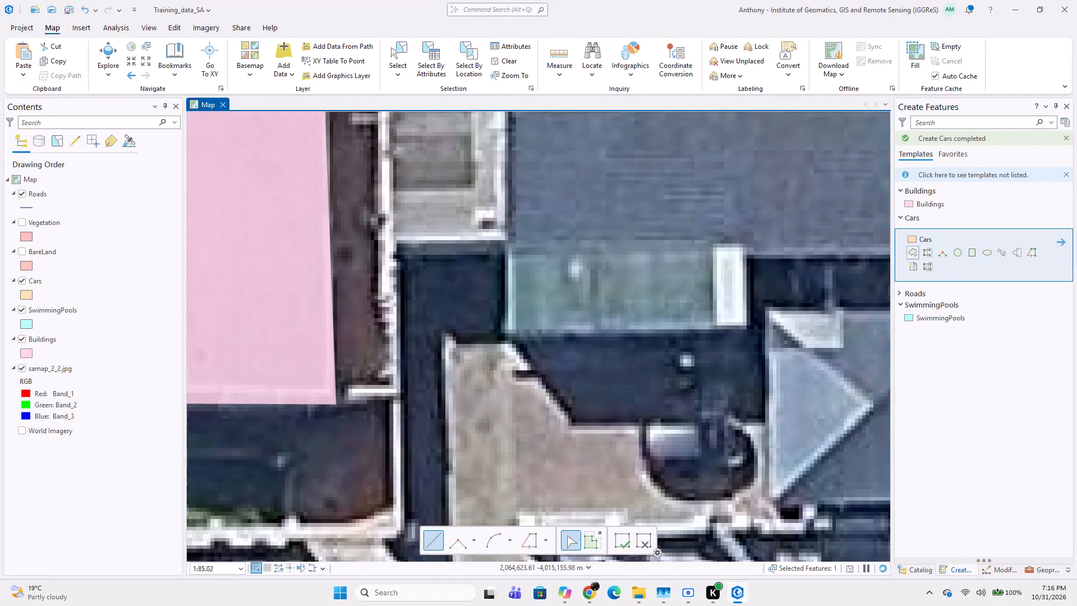
pyautogui.click(633, 416)
pyautogui.click(752, 417)
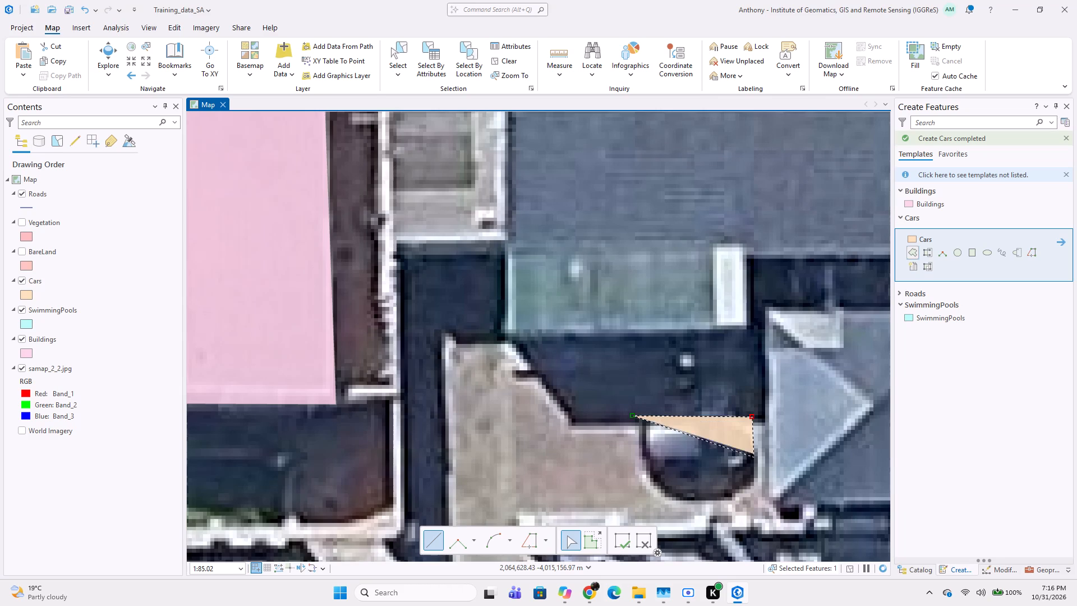
pyautogui.click(756, 474)
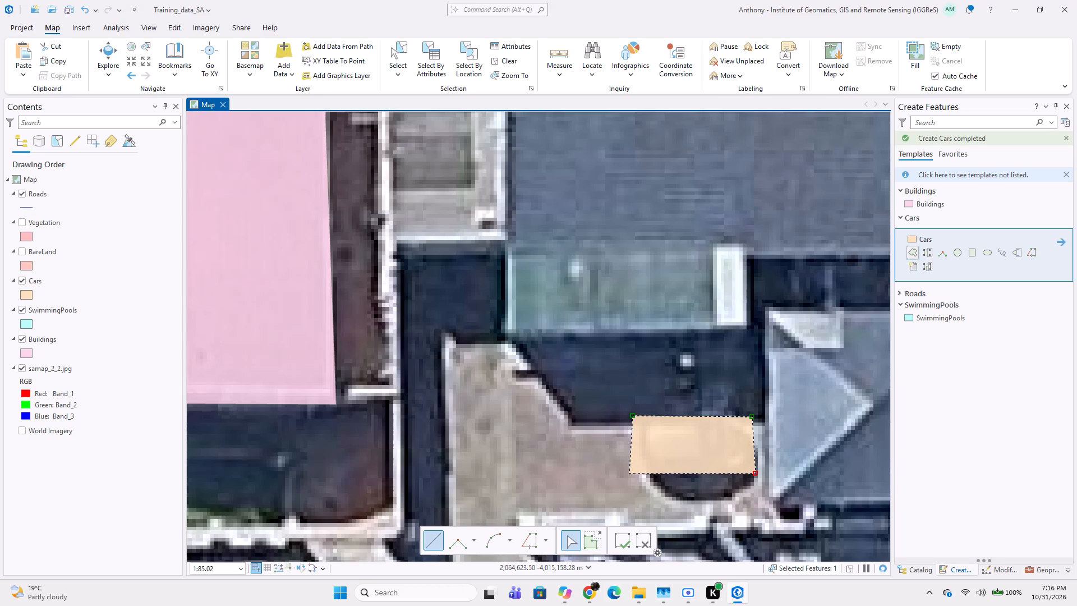
pyautogui.doubleClick(630, 473)
# Trace the large rectangular grey roof north of the new front-yard car polygon as a Buildings polygon.
pyautogui.scroll(-3, 732, 484)
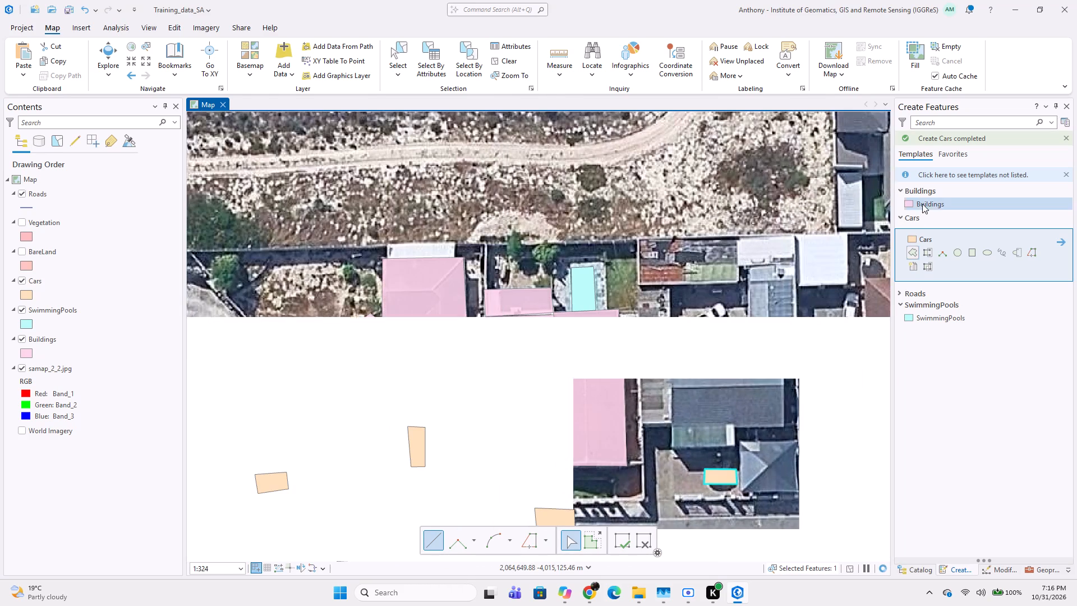
pyautogui.click(922, 204)
pyautogui.scroll(2, 703, 375)
pyautogui.scroll(-2, 633, 322)
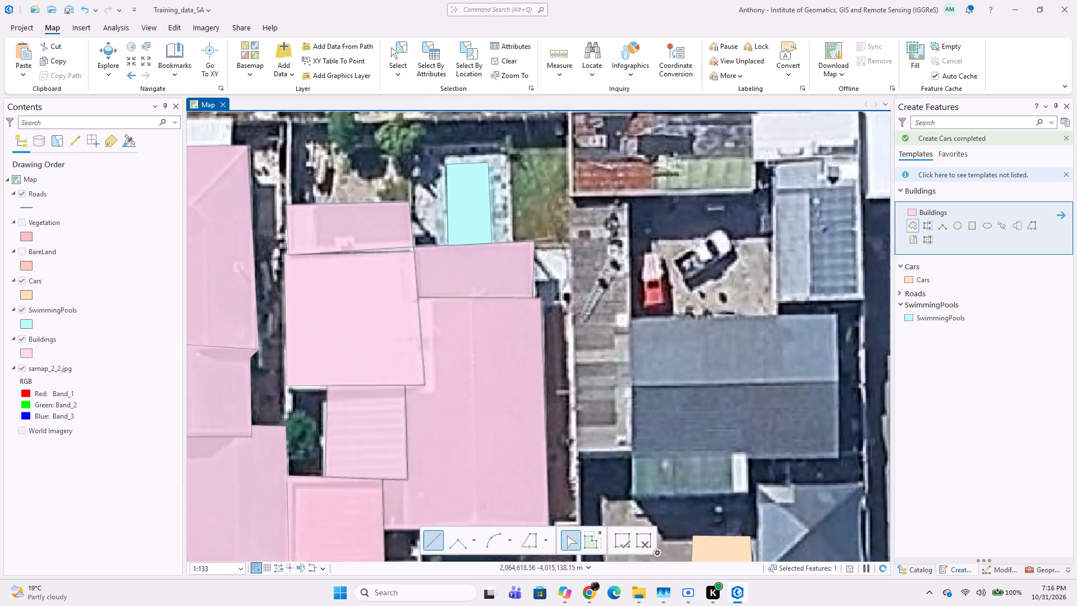
pyautogui.click(632, 317)
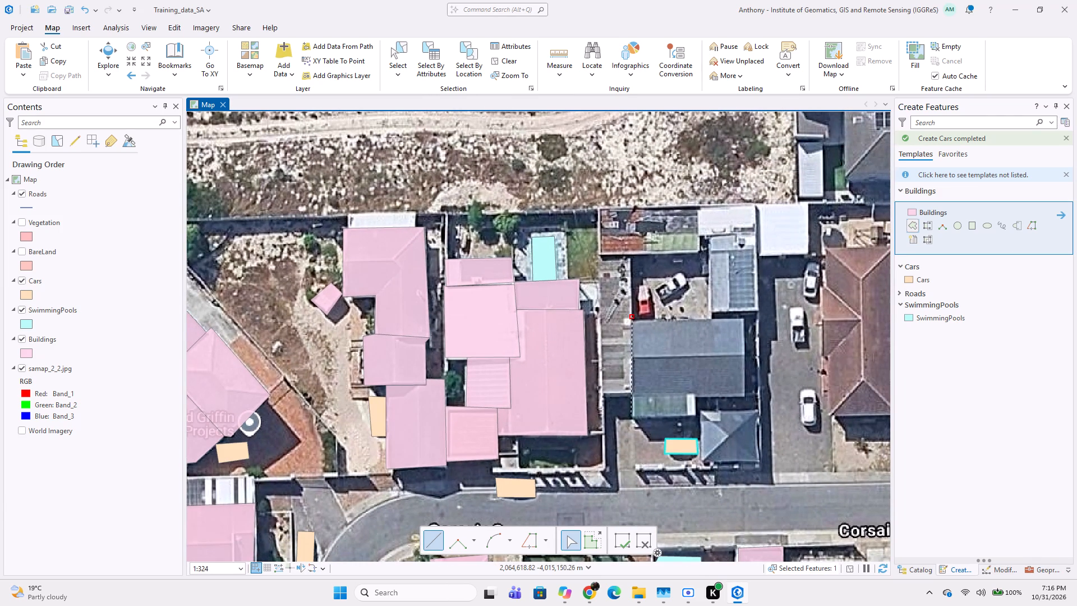
pyautogui.click(633, 394)
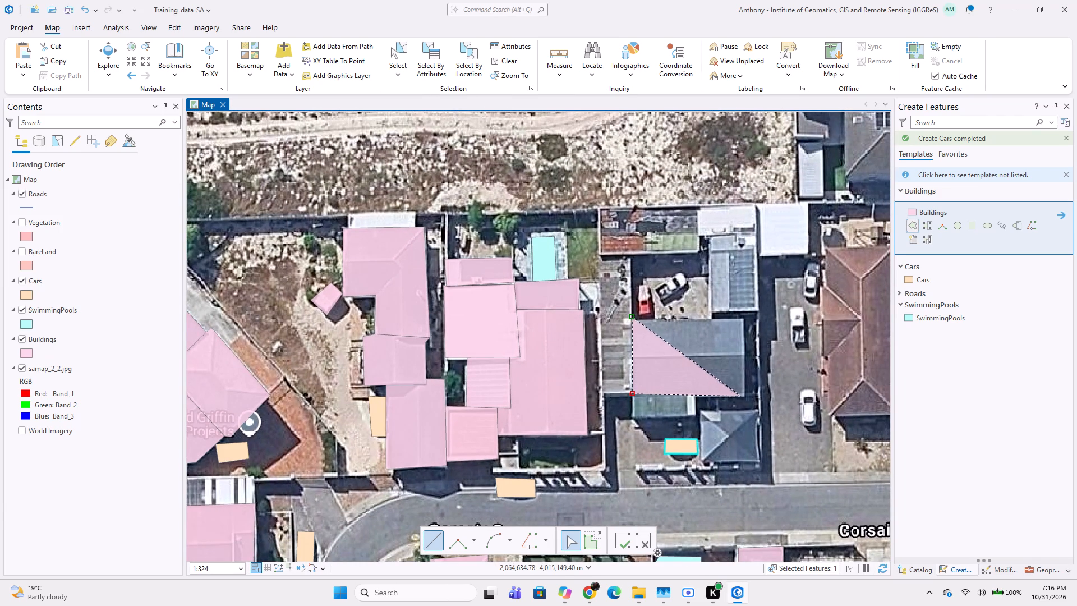
pyautogui.click(744, 396)
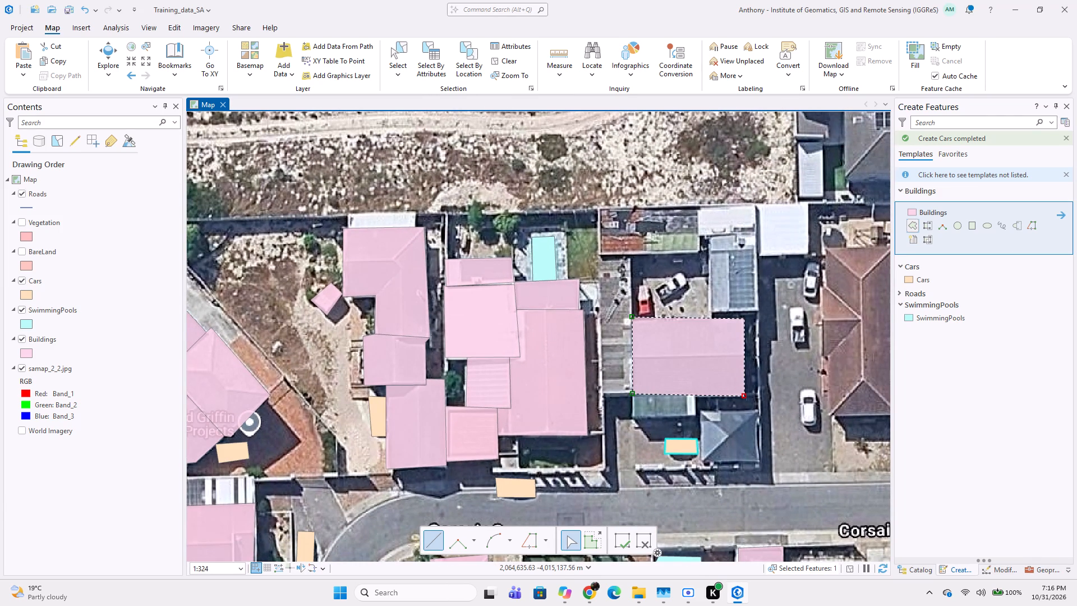
pyautogui.click(744, 319)
pyautogui.doubleClick(744, 319)
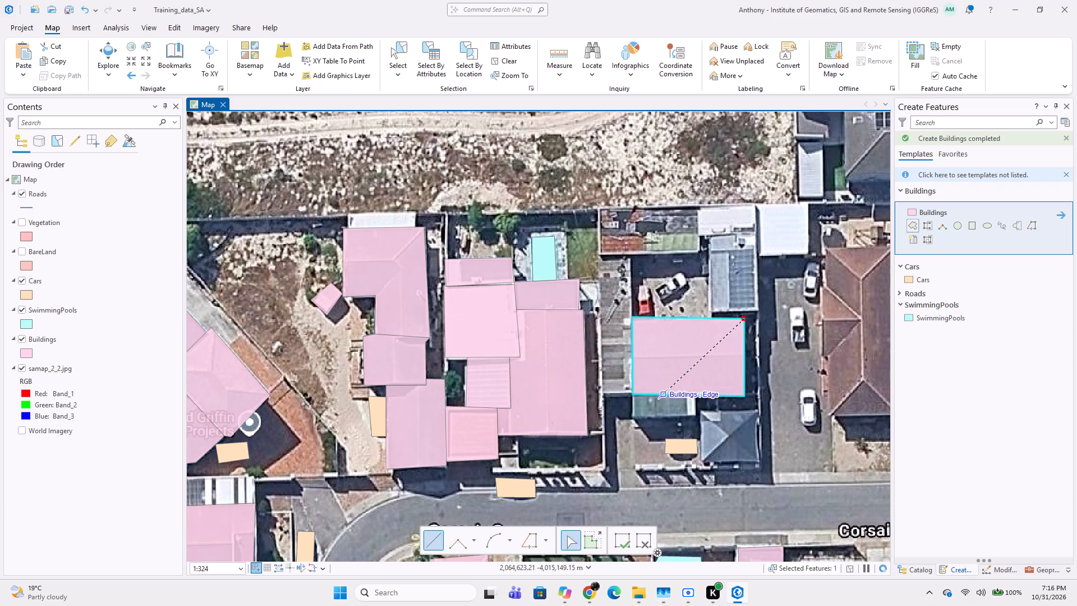
pyautogui.press('Escape')
# Trace the small greenish roof attached to the grey-roofed house's south edge as a four-corner Buildings polygon sharing that edge.
pyautogui.click(636, 394)
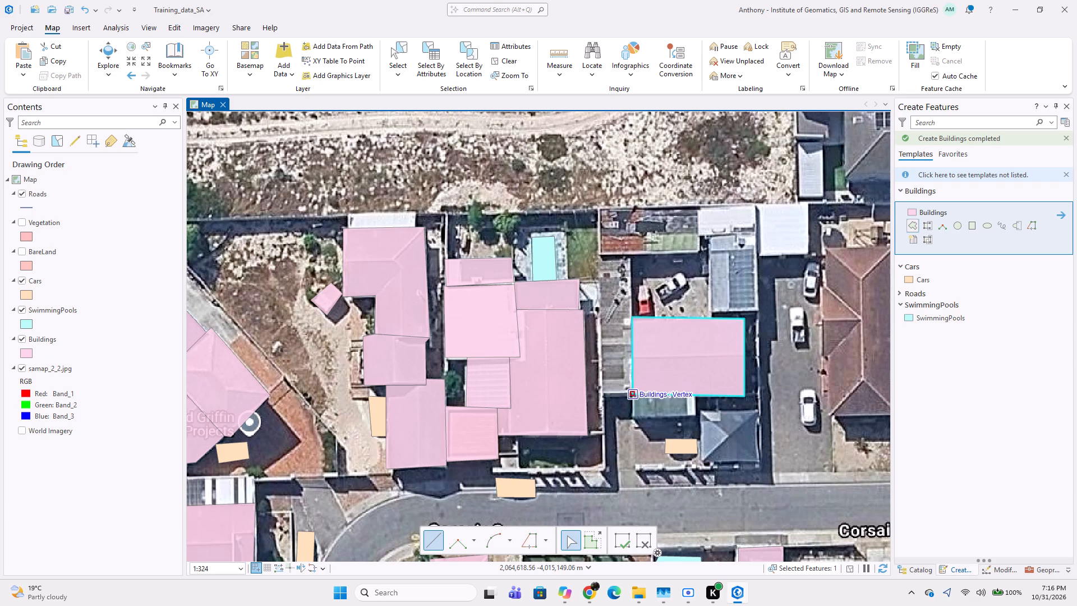
pyautogui.click(633, 416)
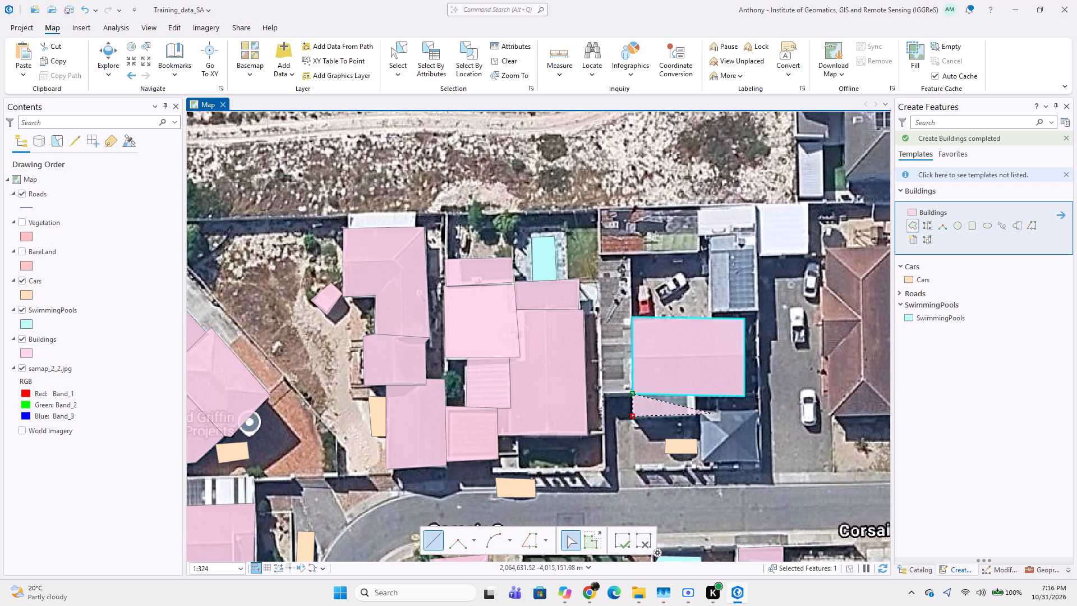
pyautogui.click(695, 416)
pyautogui.doubleClick(695, 398)
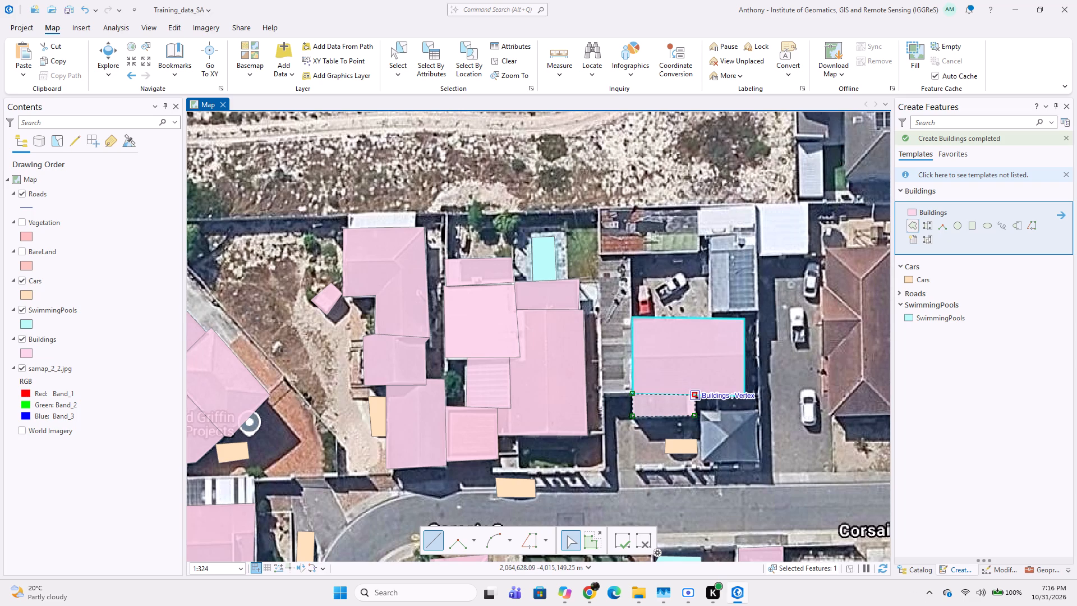
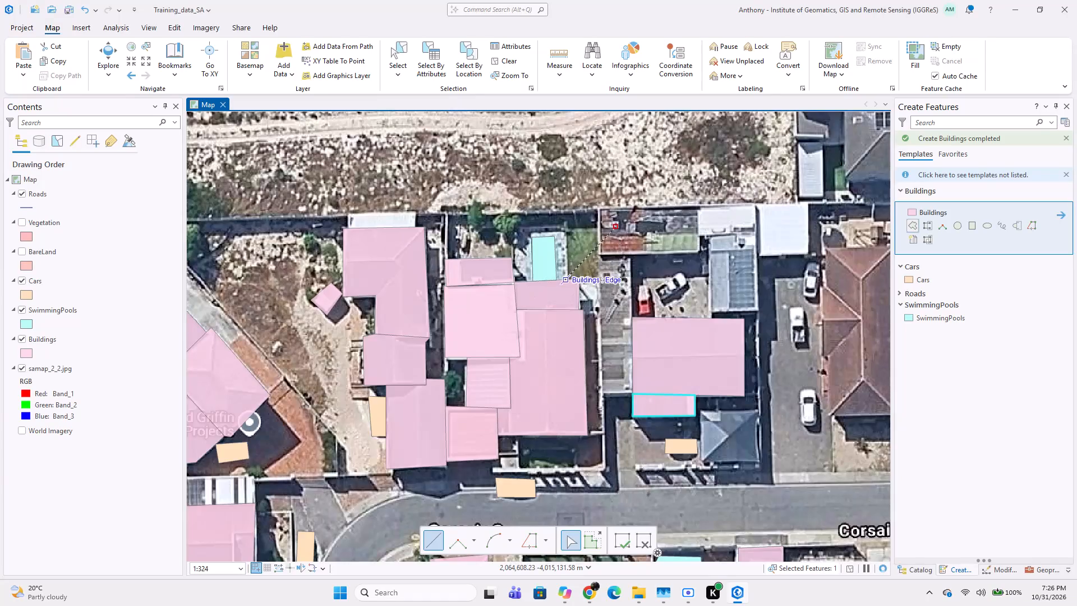
# Start a fresh Buildings polygon along the west edge of the long red-and-green roofed structure northeast of the swimming pool.
pyautogui.scroll(-1, 564, 281)
pyautogui.scroll(4, 590, 255)
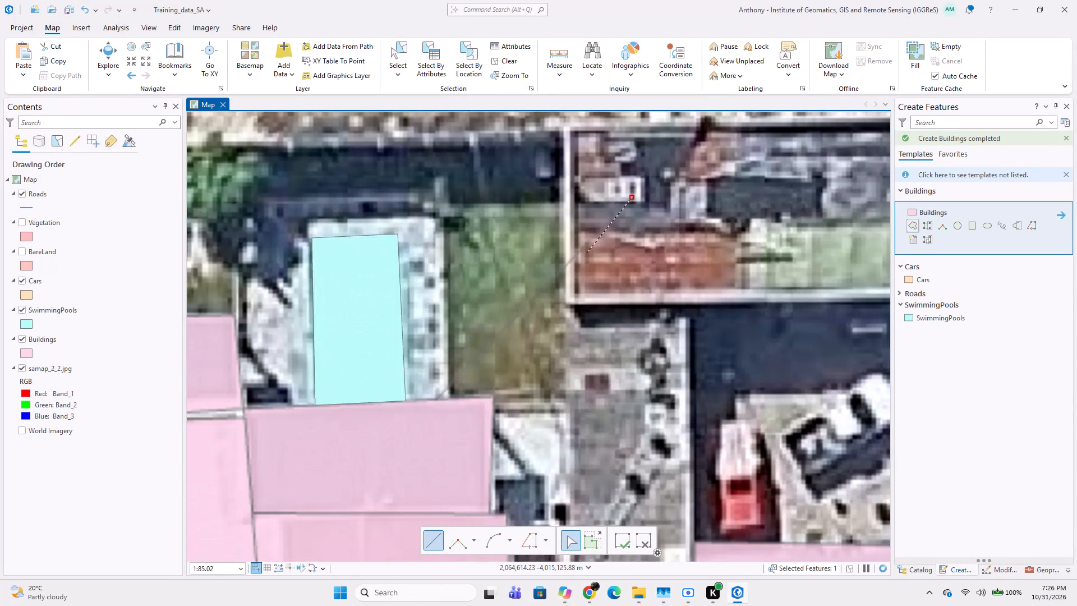
pyautogui.press('Escape')
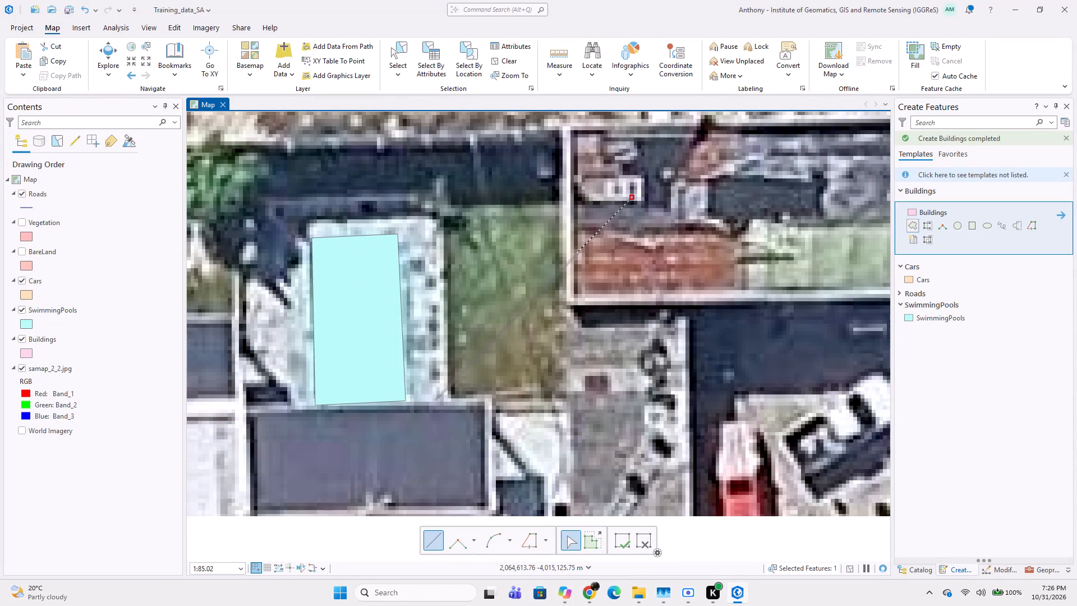
pyautogui.moveTo(566, 227); pyautogui.dragTo(544, 281, button='middle')
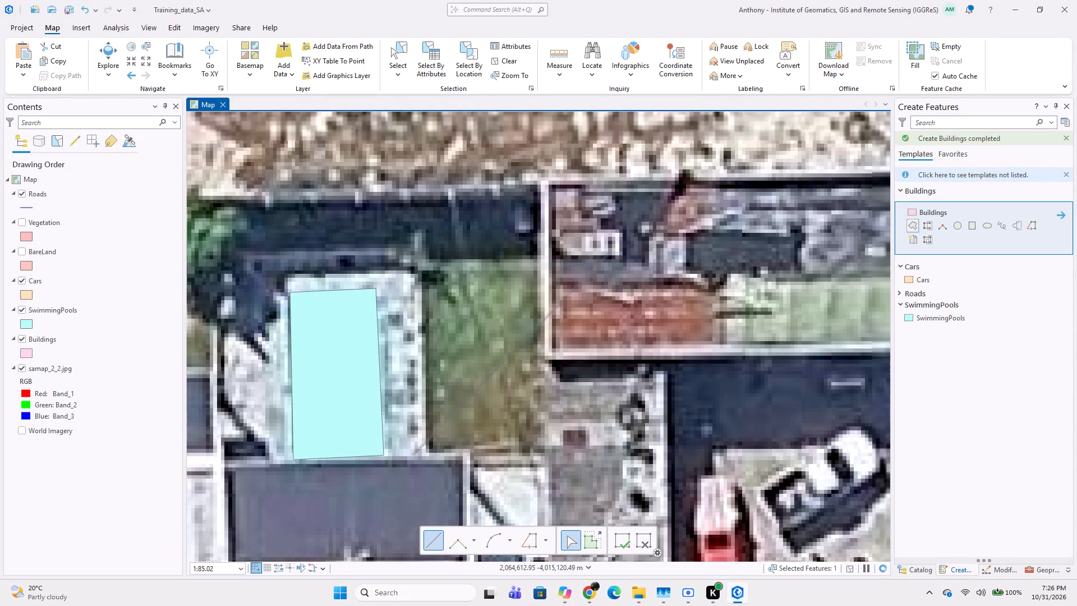
pyautogui.click(538, 178)
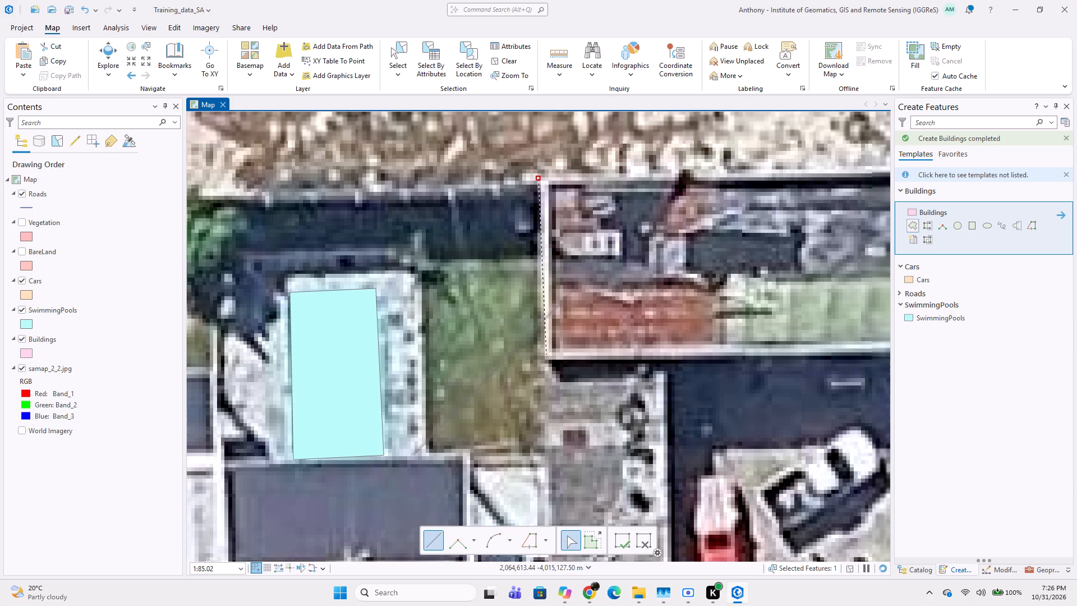
pyautogui.click(546, 355)
pyautogui.moveTo(581, 367); pyautogui.dragTo(498, 367, button='middle')
pyautogui.scroll(-1, 581, 367)
pyautogui.moveTo(569, 364); pyautogui.dragTo(501, 352, button='middle')
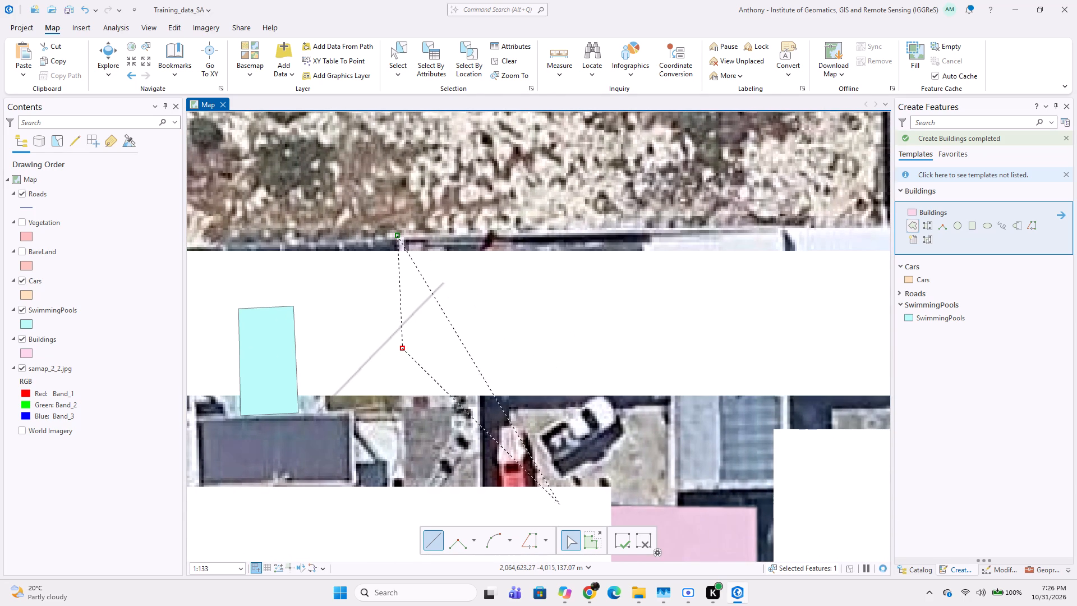
# Switch to the Windows mouse settings, set the mouse pointer speed to maximum, and return to the map.
pyautogui.click(442, 596)
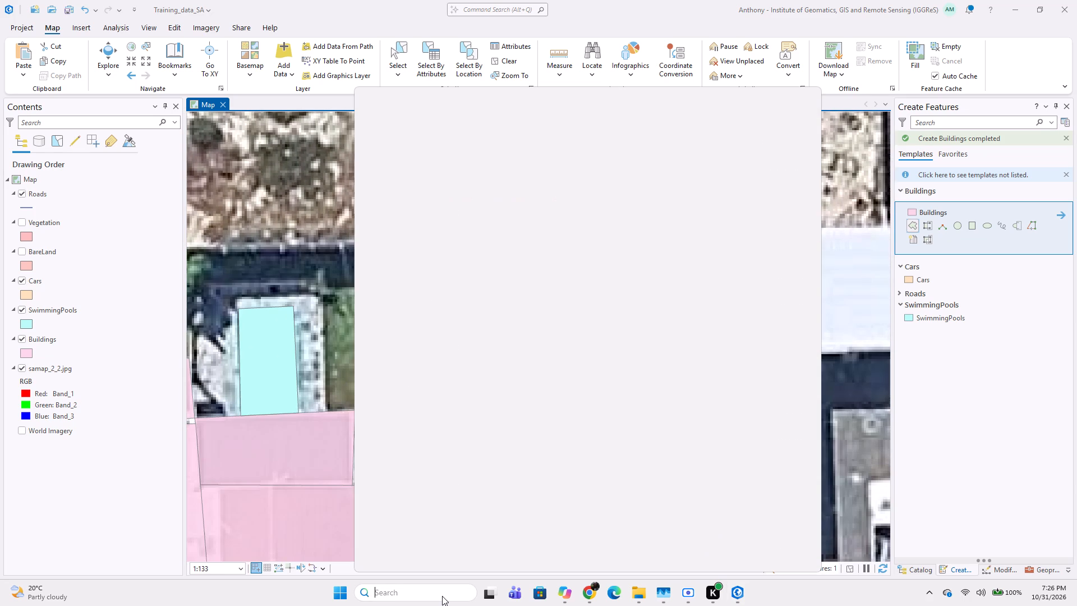
pyautogui.click(452, 139)
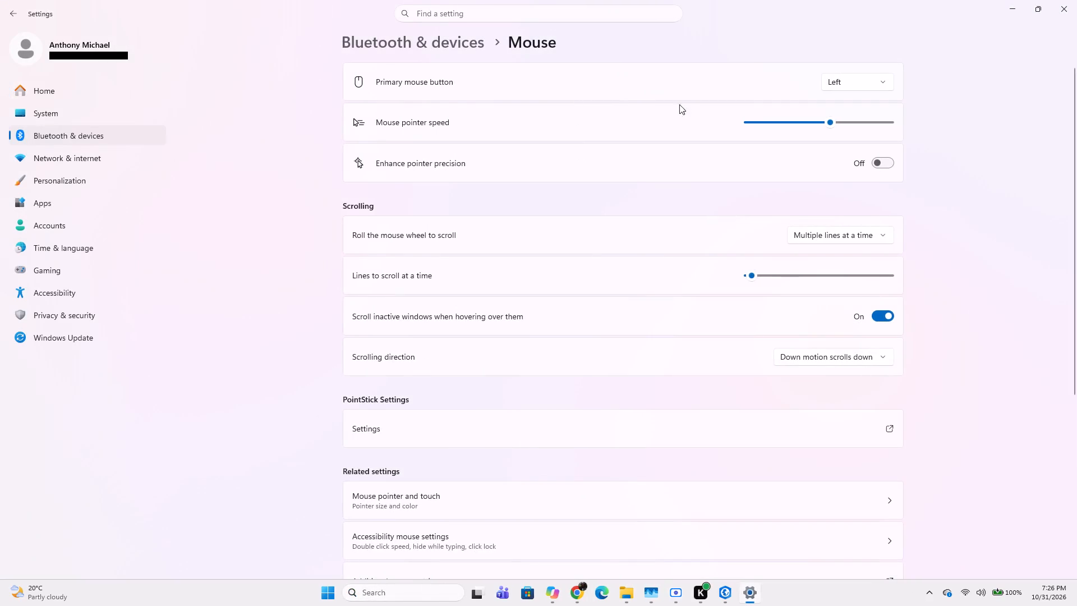
pyautogui.moveTo(832, 123); pyautogui.dragTo(910, 121)
pyautogui.click(1020, 0)
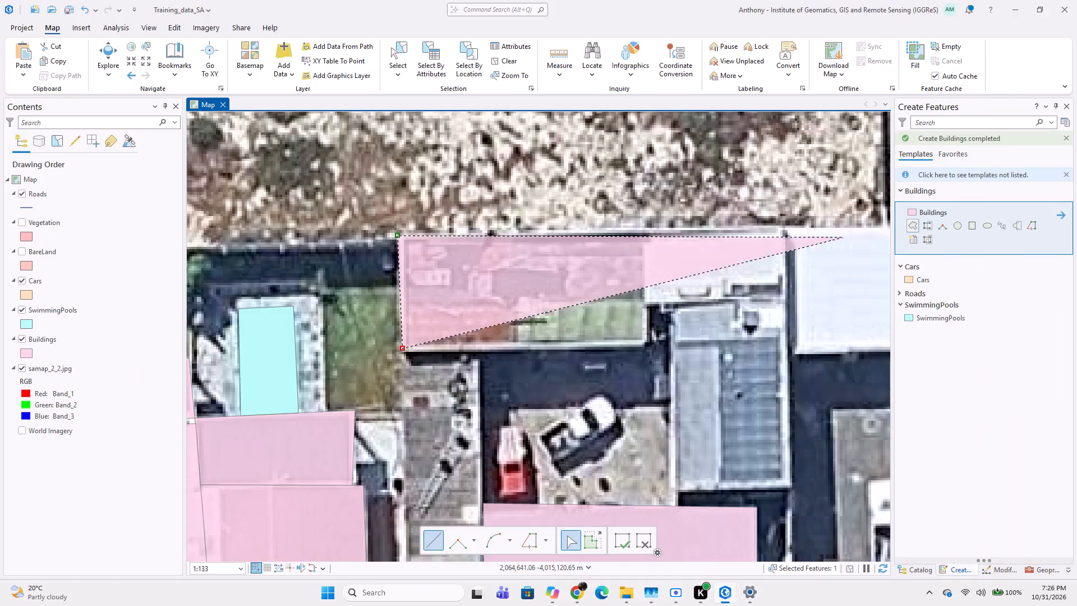
# Complete the Buildings polygon around the long red-and-green roofed structure by placing its two east corners.
pyautogui.click(646, 233)
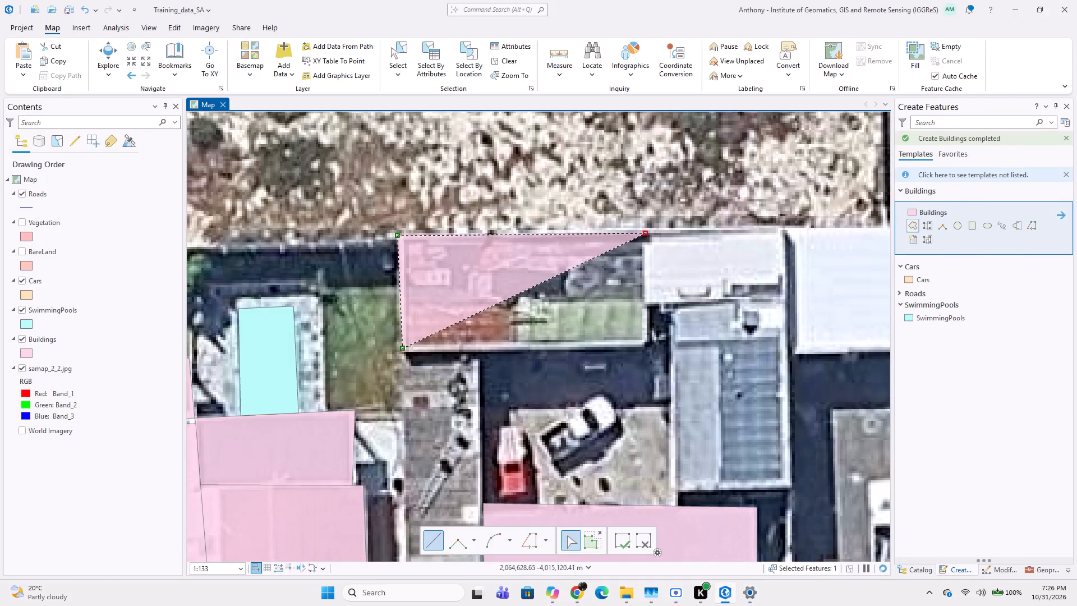
pyautogui.hotkey('ctrl', 'z')
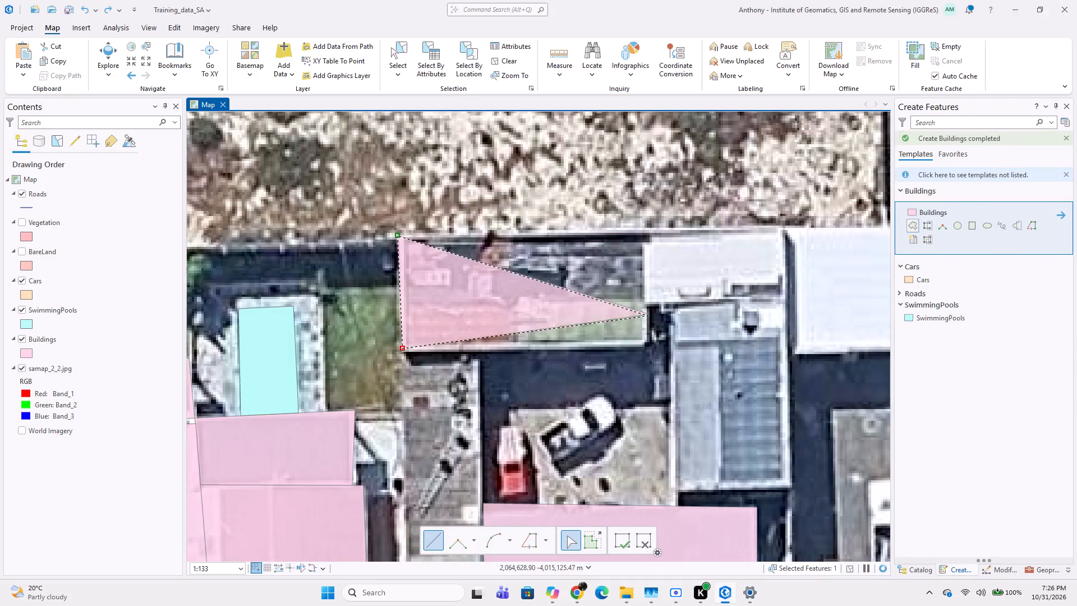
pyautogui.click(644, 350)
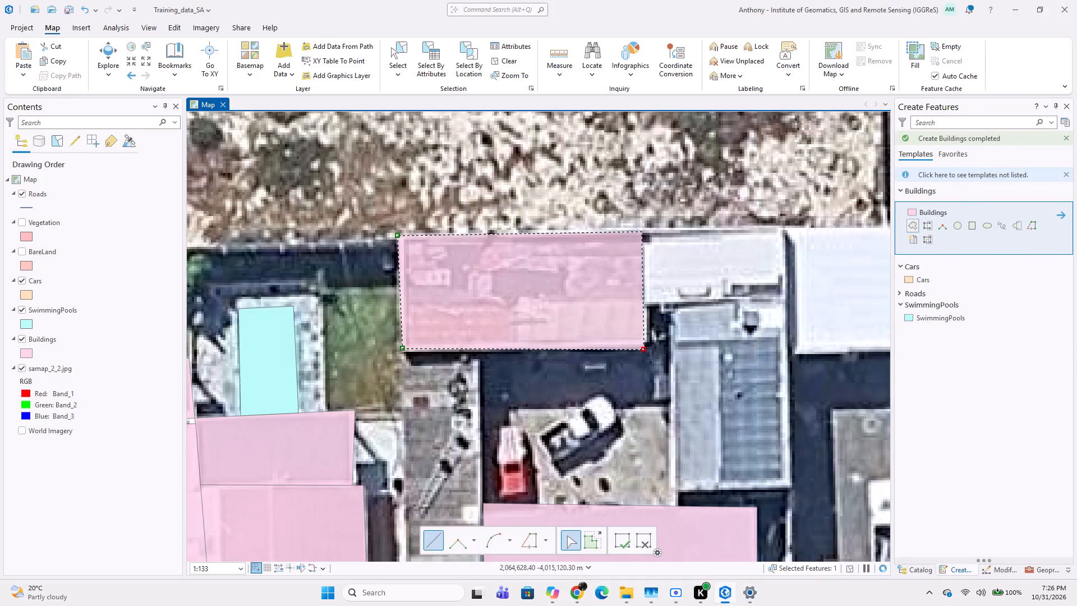
pyautogui.doubleClick(642, 240)
# Trace the adjoining white roof and the blue-grey roof south of it as one L-shaped Buildings polygon.
pyautogui.click(642, 239)
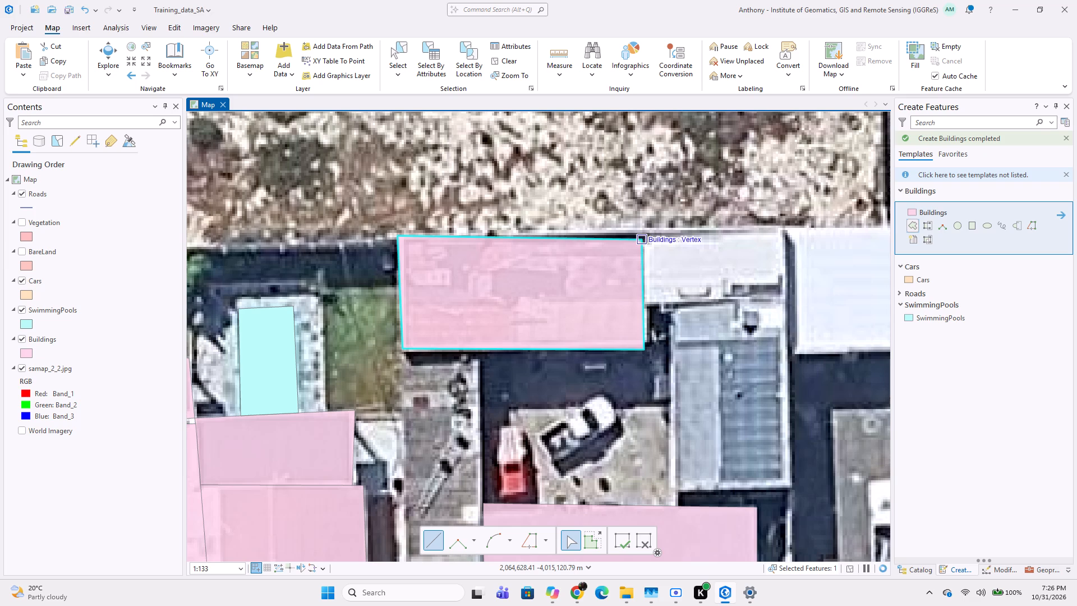
pyautogui.click(650, 229)
pyautogui.click(785, 226)
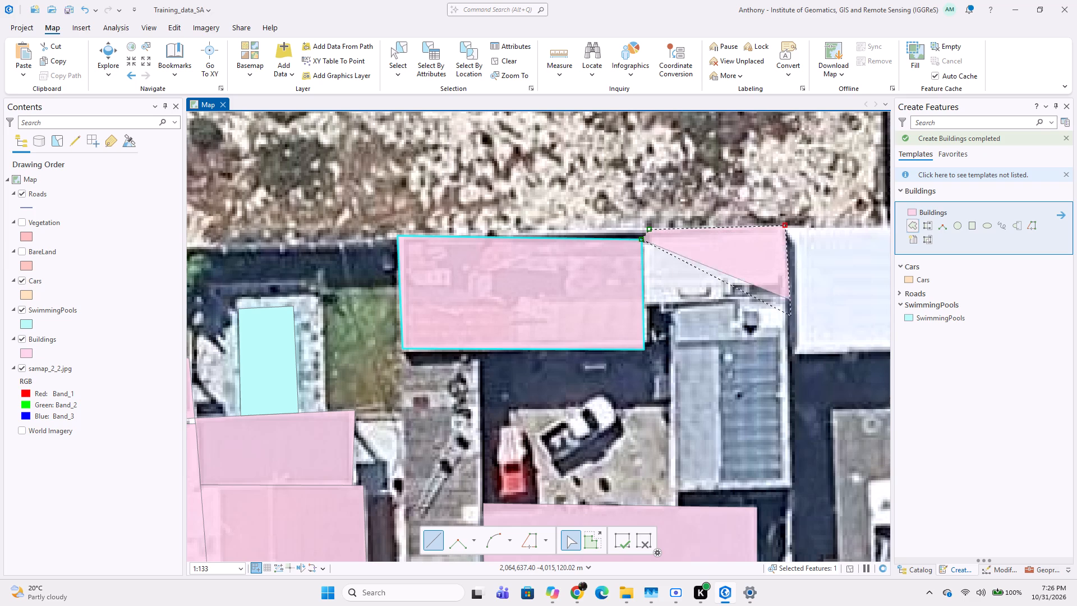
pyautogui.click(793, 490)
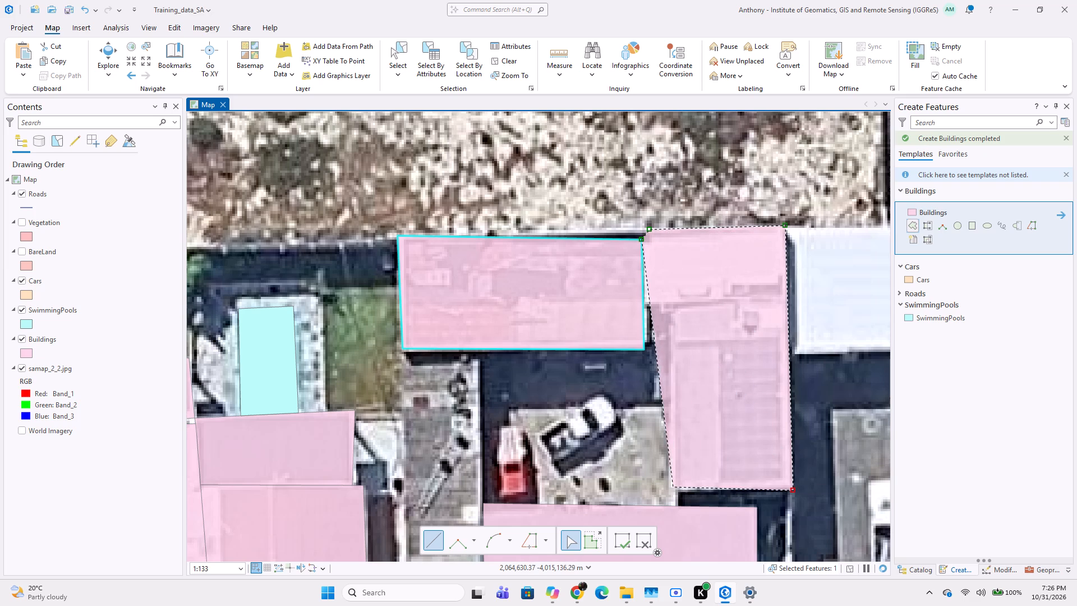
pyautogui.click(668, 489)
pyautogui.click(671, 310)
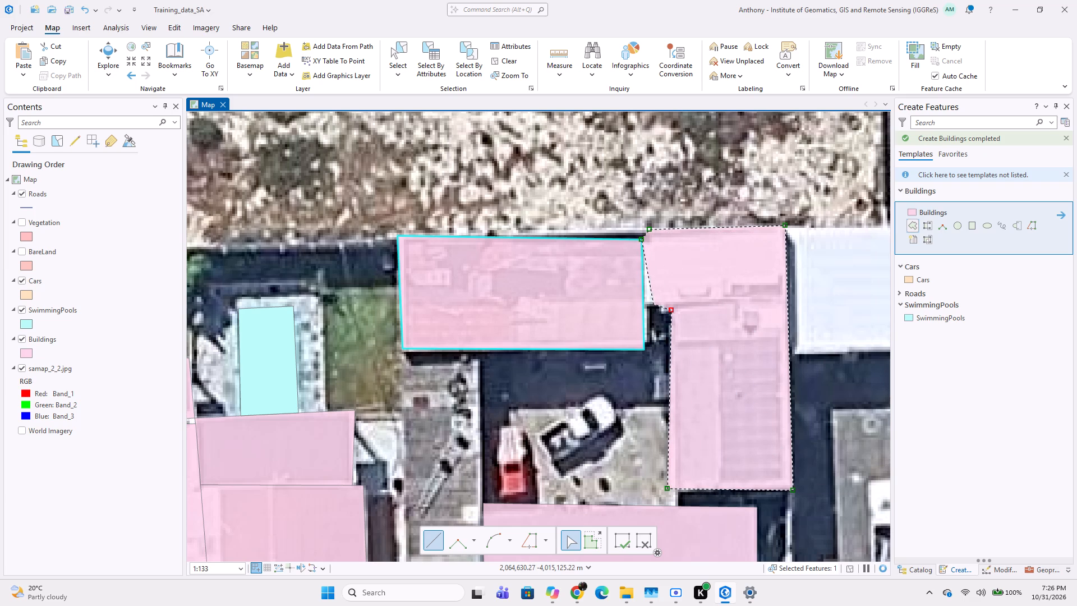
pyautogui.doubleClick(646, 304)
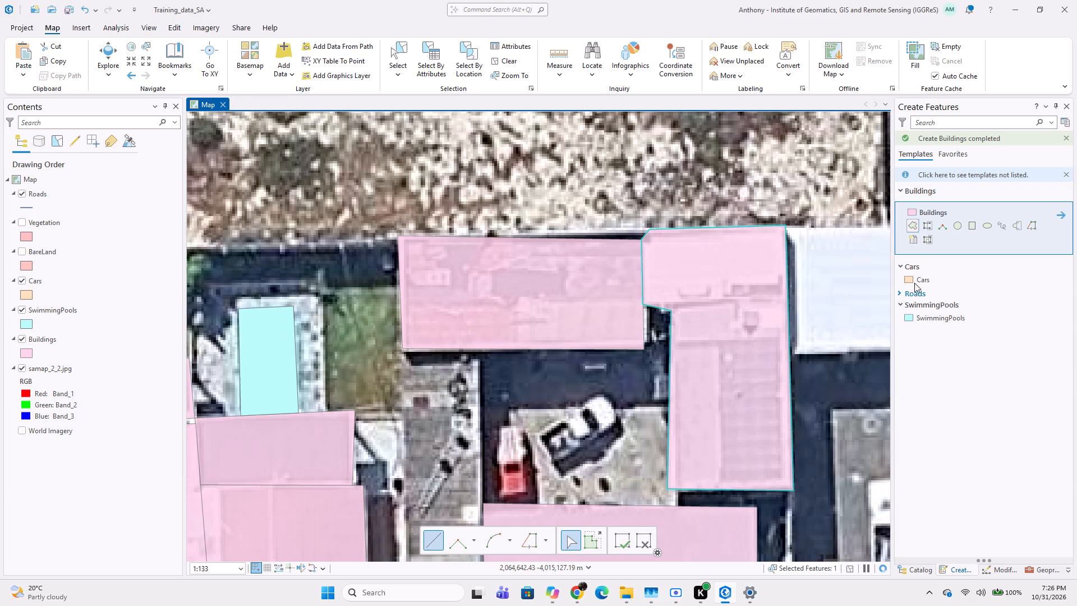
# Trace the diagonally parked white vehicle in the backyard as a four-corner Cars polygon.
pyautogui.click(924, 277)
pyautogui.moveTo(591, 410); pyautogui.dragTo(650, 296, button='middle')
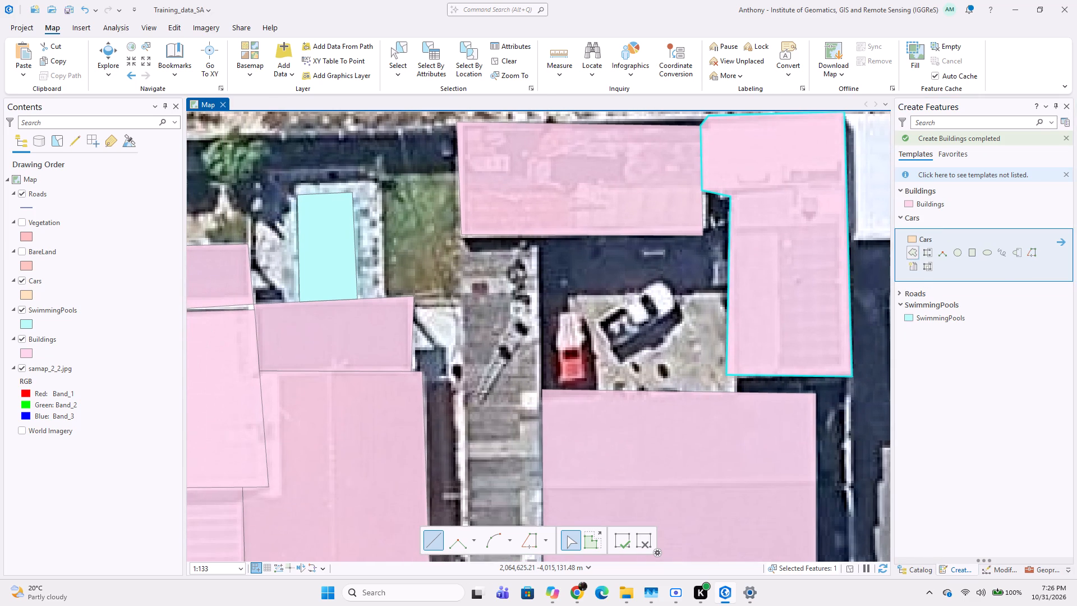
pyautogui.click(657, 271)
pyautogui.click(583, 324)
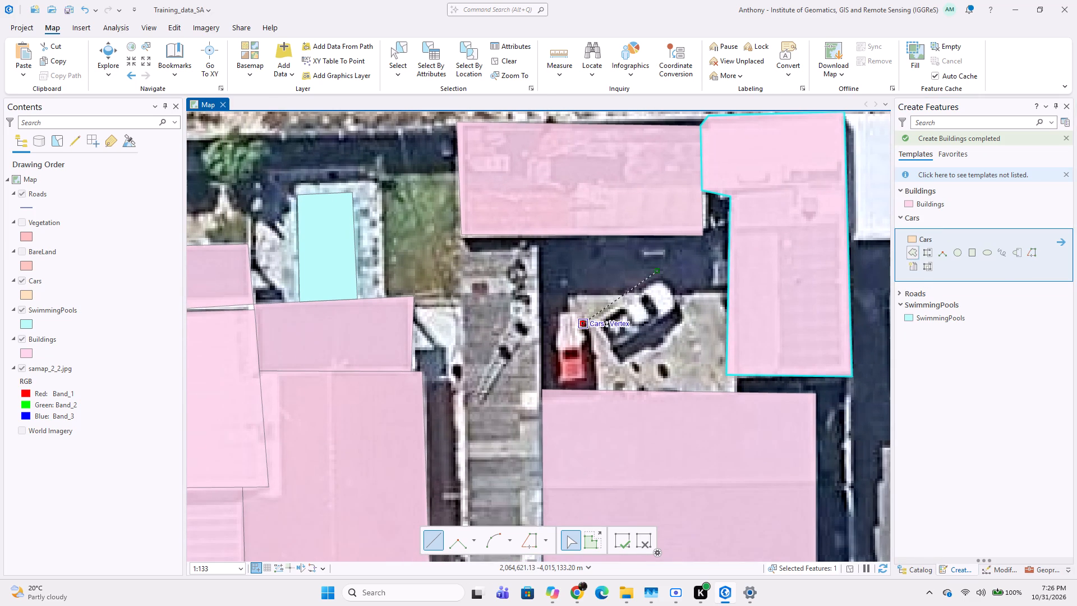
pyautogui.click(614, 363)
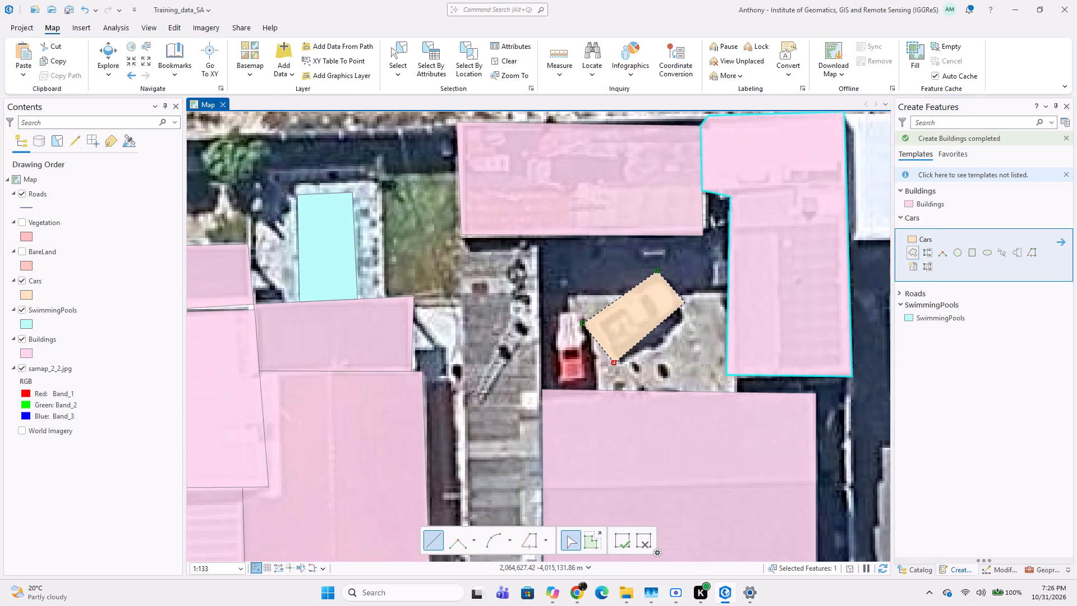
pyautogui.doubleClick(685, 302)
# Trace the red vehicle west of the diagonal car as a Cars polygon touching the house's north edge.
pyautogui.scroll(-3, 636, 326)
pyautogui.scroll(2, 632, 316)
pyautogui.scroll(1, 591, 343)
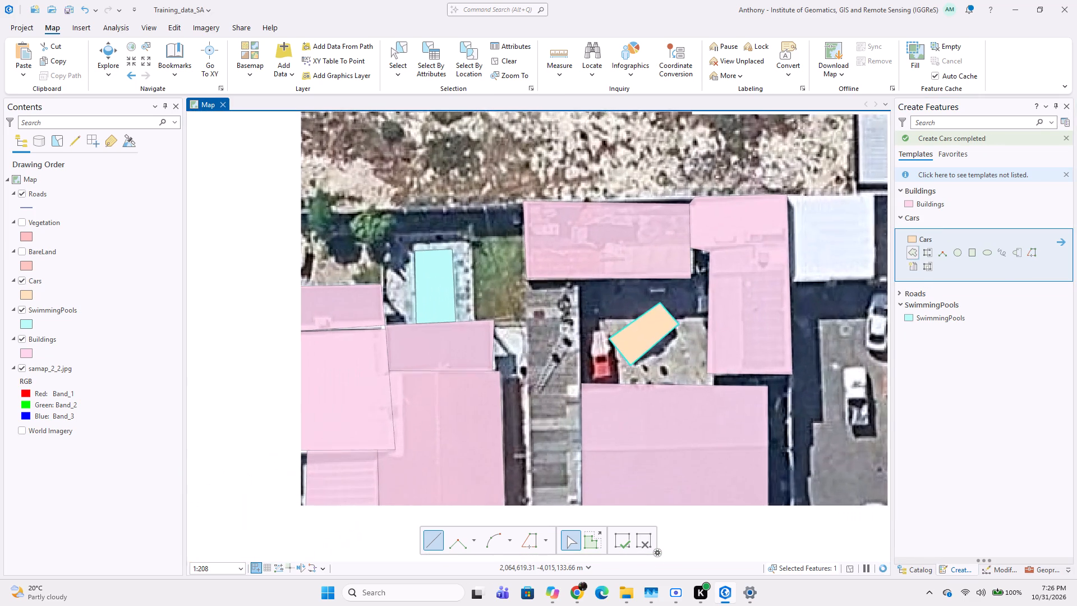
pyautogui.click(583, 318)
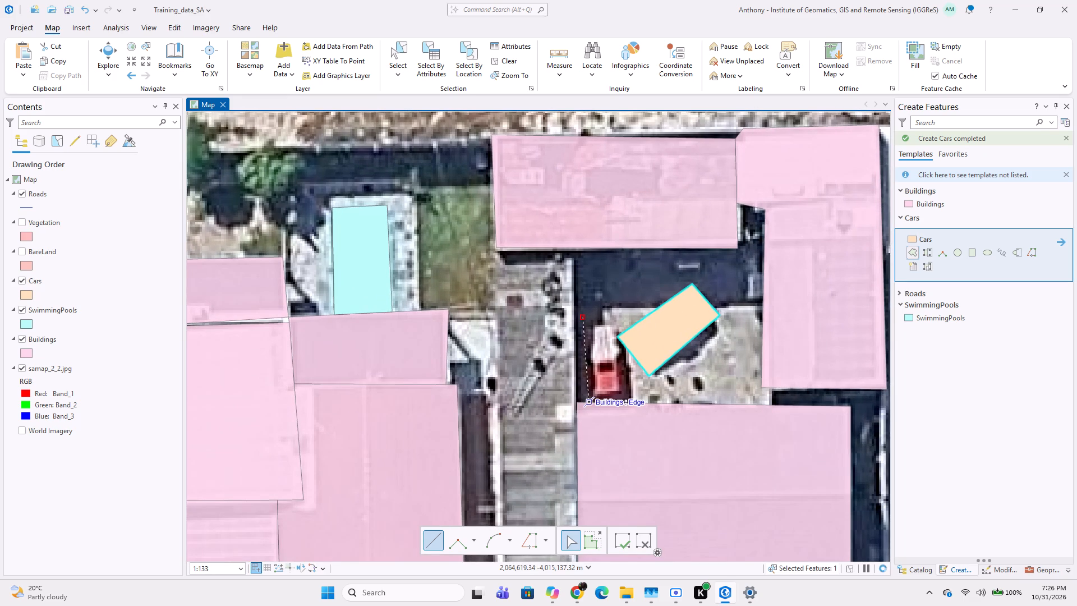
pyautogui.click(589, 401)
pyautogui.click(634, 398)
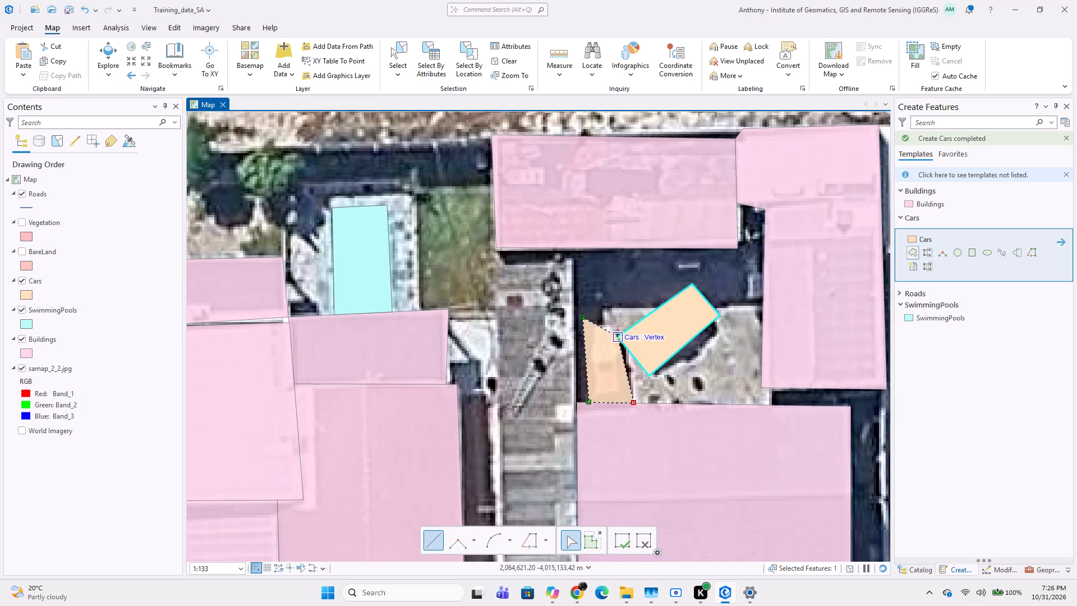
pyautogui.click(618, 338)
pyautogui.doubleClick(616, 328)
# Trace the blue-grey hipped roof east of the front-yard car as a four-corner polygon in the Cars layer.
pyautogui.scroll(-3, 587, 345)
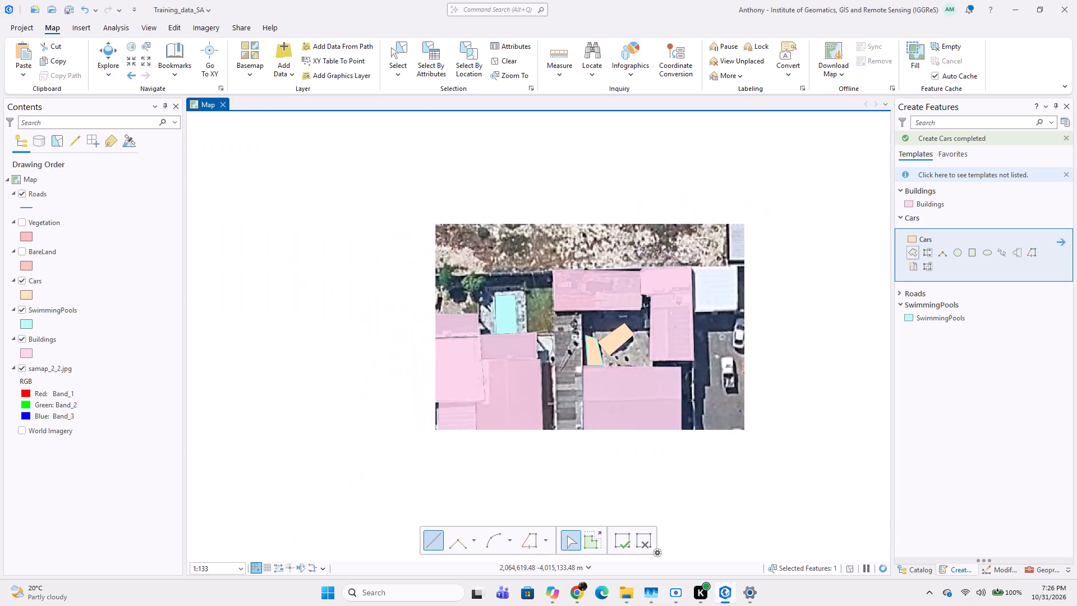
pyautogui.moveTo(626, 365); pyautogui.dragTo(643, 283, button='middle')
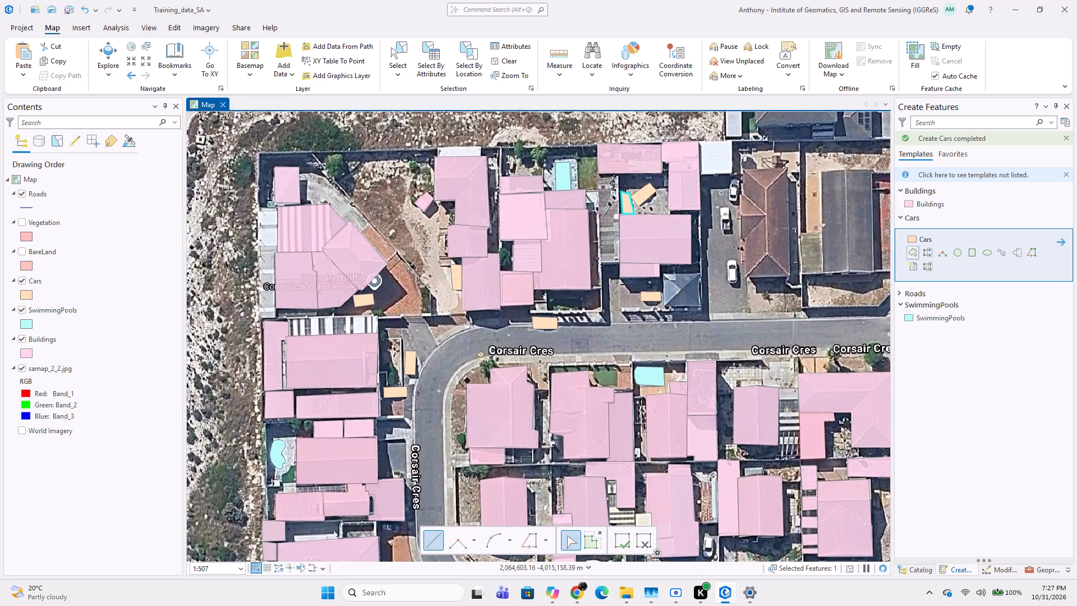
pyautogui.moveTo(508, 299); pyautogui.dragTo(440, 275, button='middle')
pyautogui.scroll(1, 599, 271)
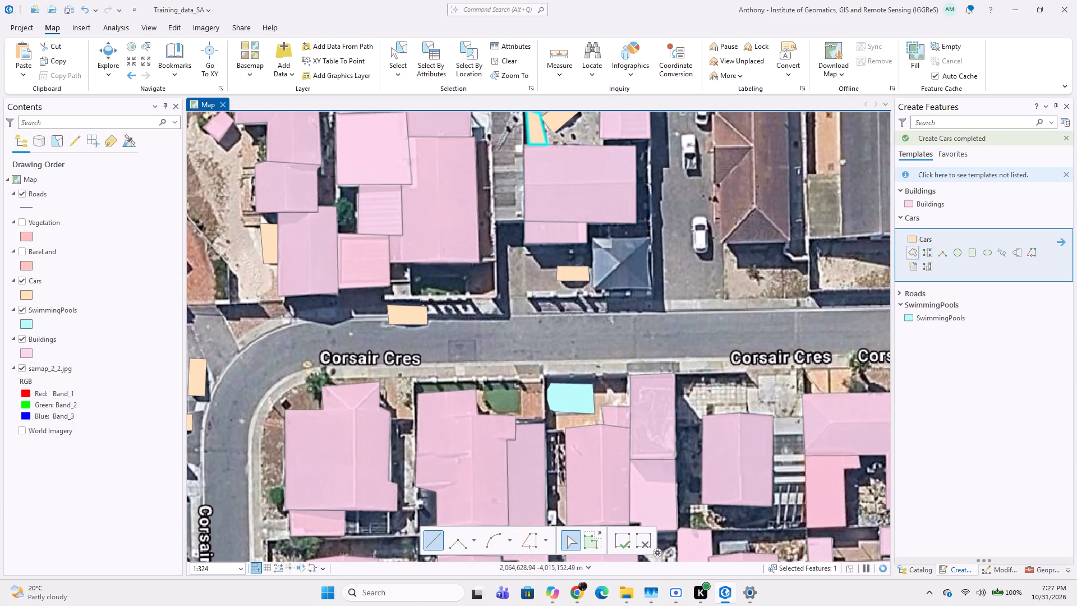
pyautogui.scroll(1, 589, 237)
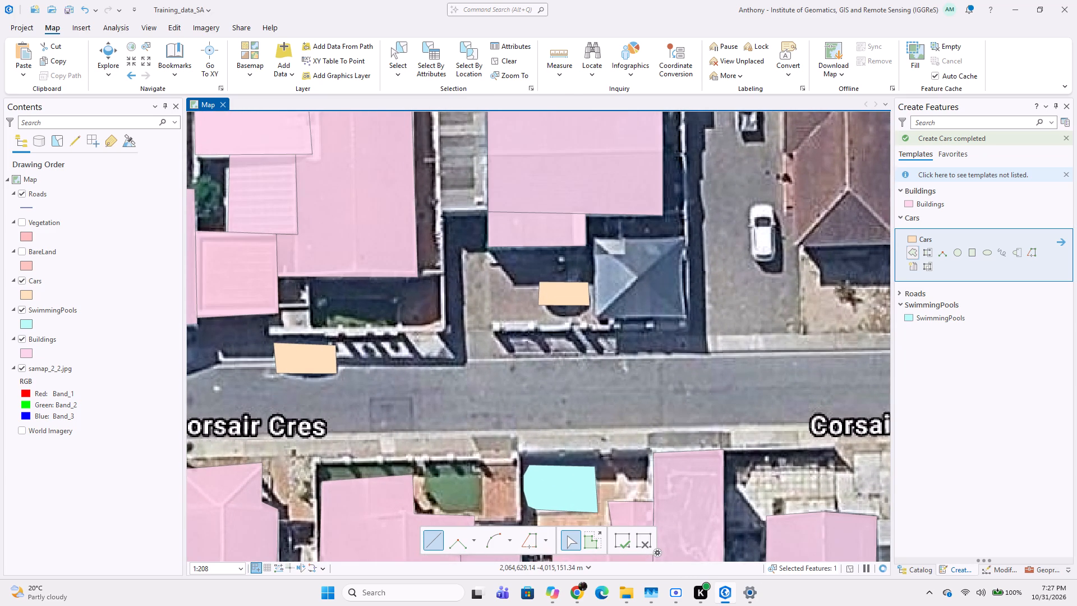
pyautogui.click(596, 237)
pyautogui.click(593, 318)
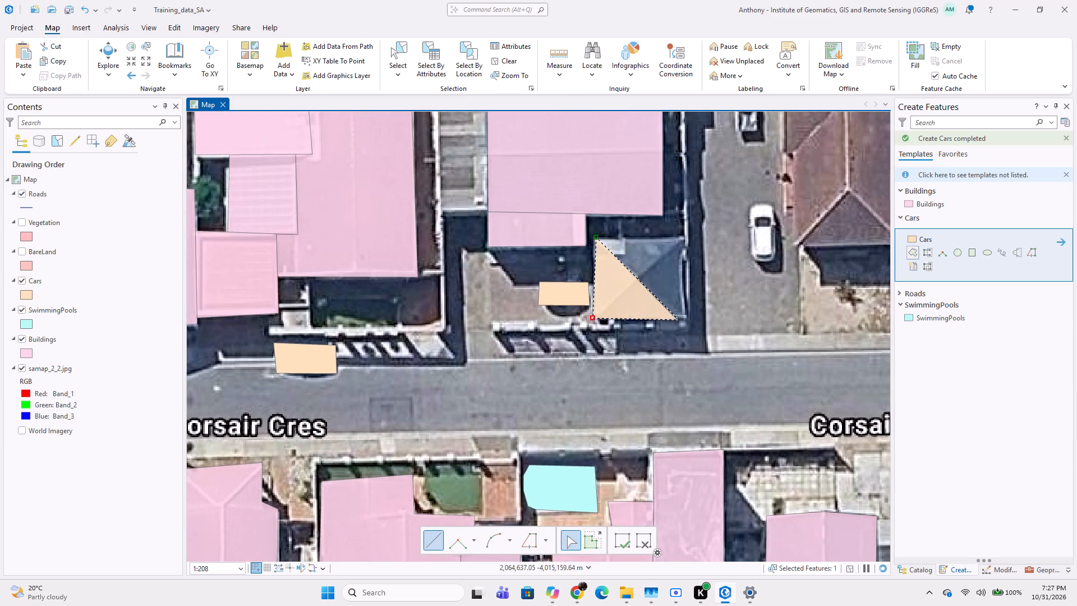
pyautogui.click(685, 320)
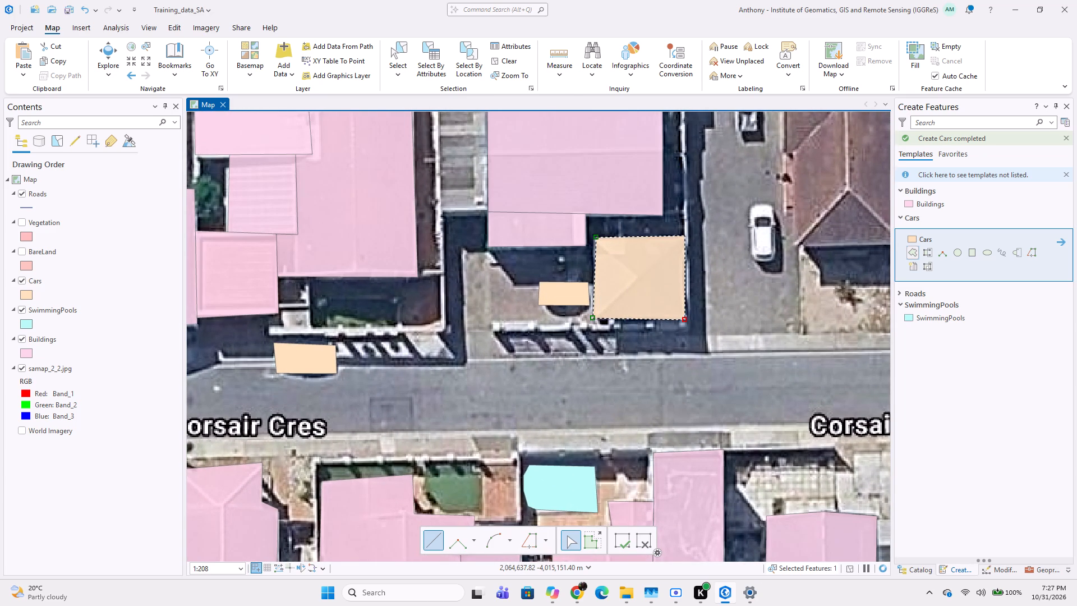
pyautogui.doubleClick(685, 236)
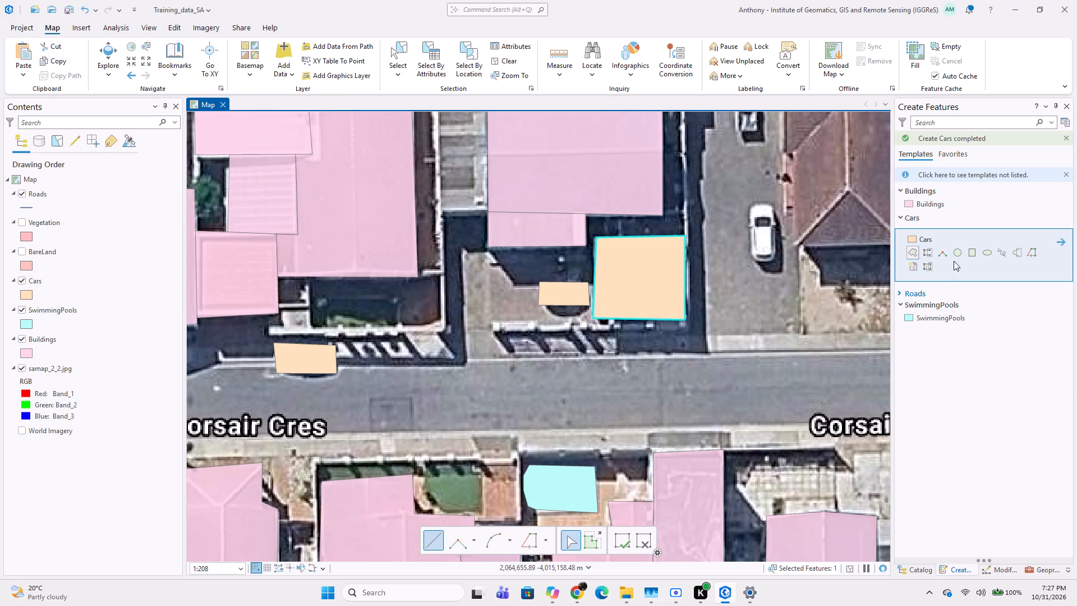
# Cut the blue-grey hipped roof polygon from the Cars layer and paste it in place using the Buildings template, keeping source attribute values.
pyautogui.scroll(-2, 665, 249)
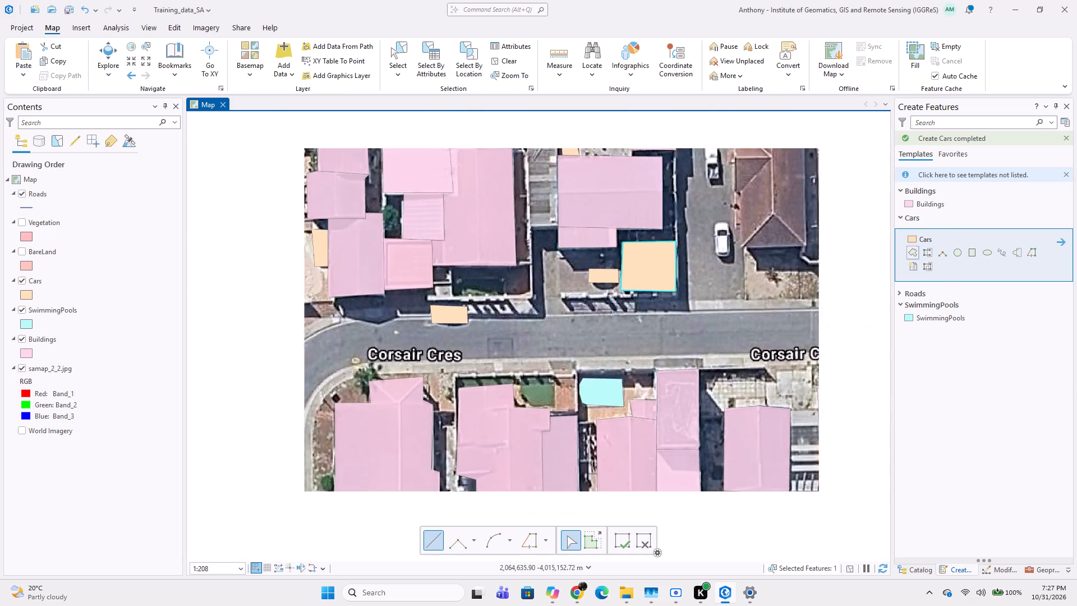
pyautogui.moveTo(634, 206); pyautogui.dragTo(651, 263, button='middle')
pyautogui.scroll(2, 701, 320)
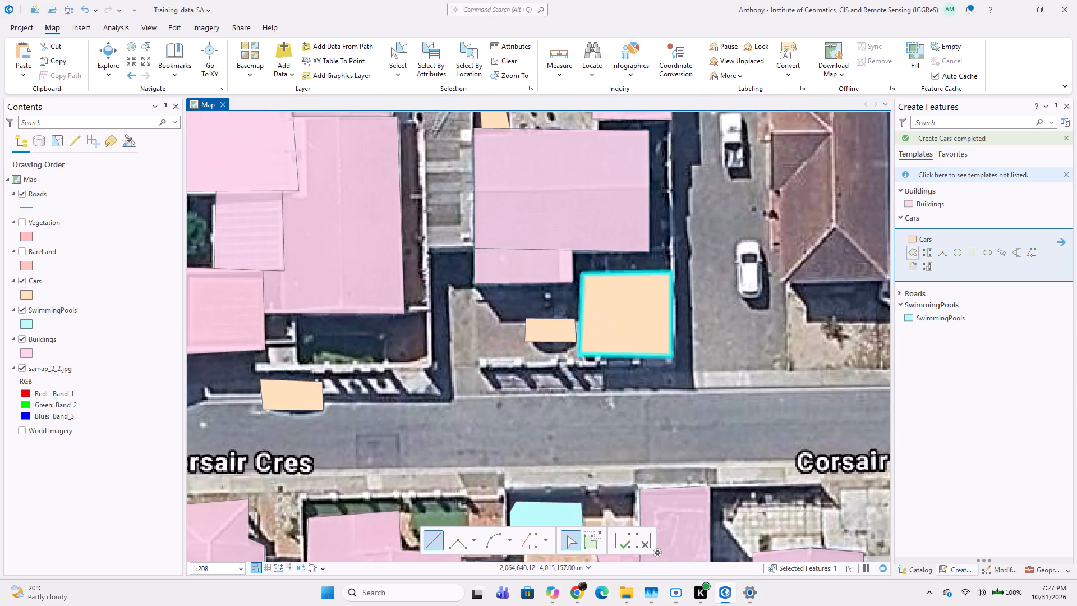
pyautogui.hotkey('ctrl', 'x')
pyautogui.click(567, 320)
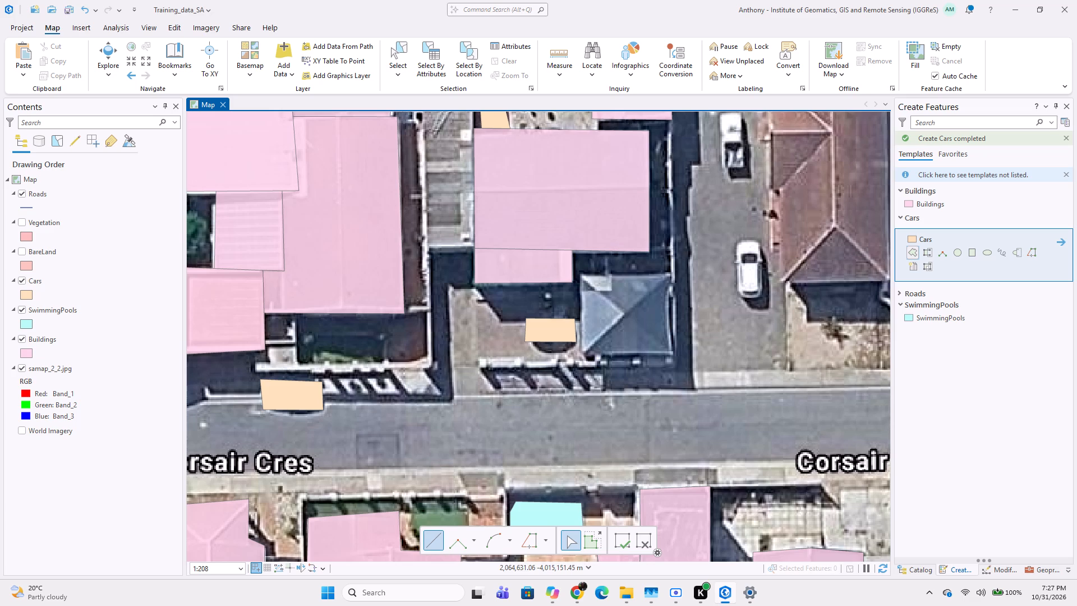
pyautogui.hotkey('ctrl', 'alt', 'v')
pyautogui.click(551, 296)
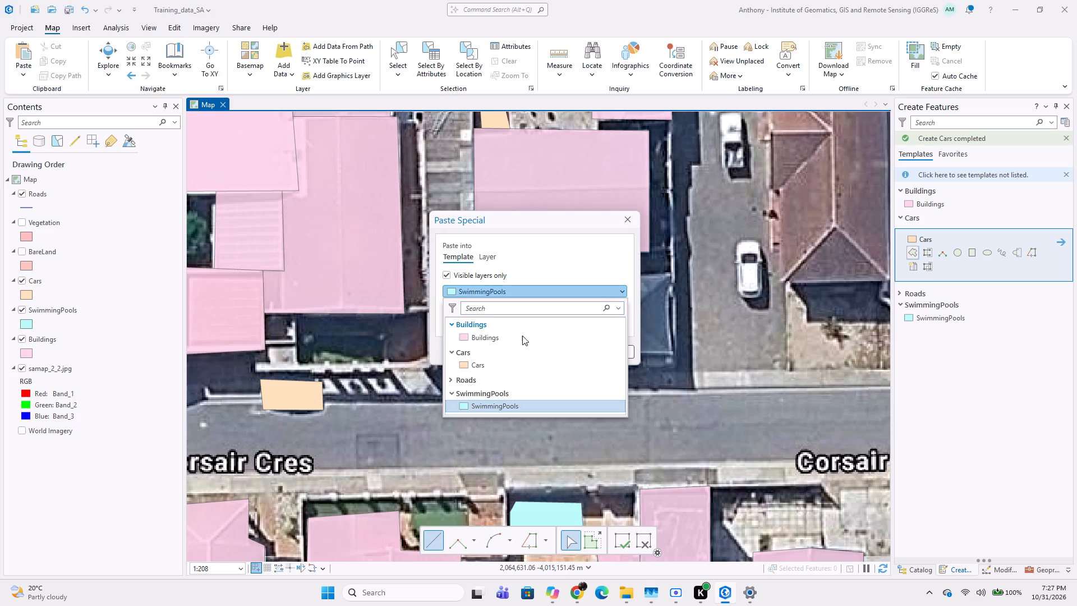
pyautogui.click(504, 338)
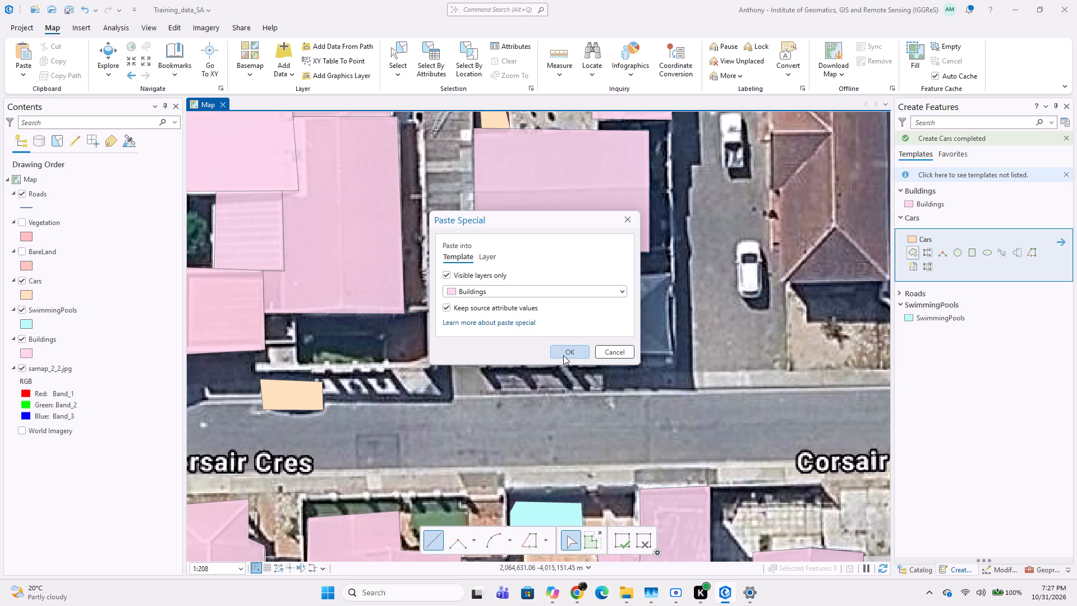
pyautogui.click(563, 355)
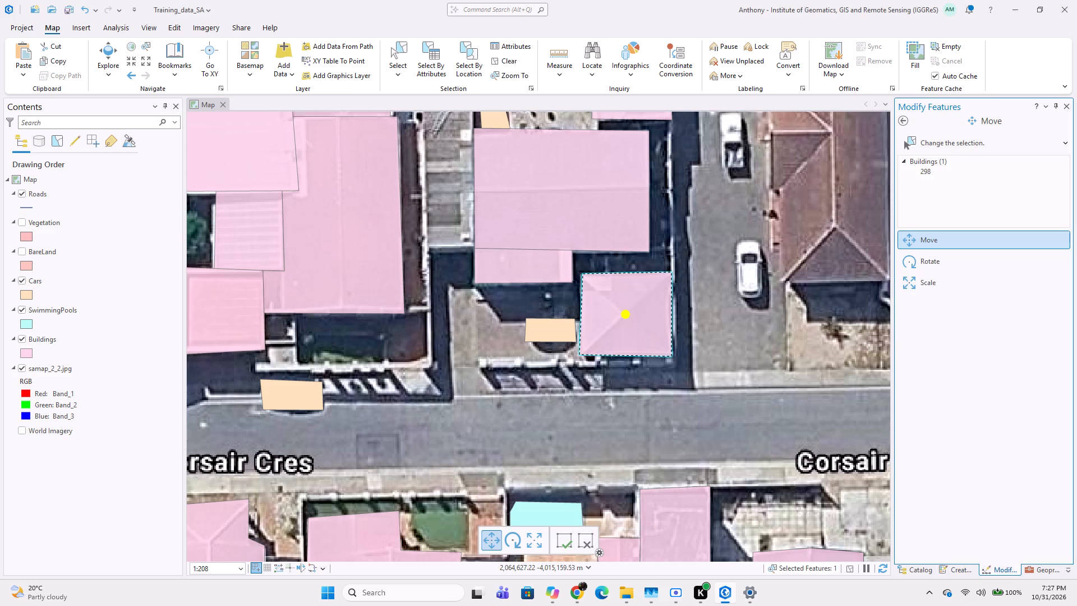
# Draw a tilted rectangle in the Cars layer over the northernmost car in the driveway west of the brown-roofed house.
pyautogui.scroll(-2, 622, 302)
pyautogui.moveTo(671, 281); pyautogui.dragTo(642, 339, button='middle')
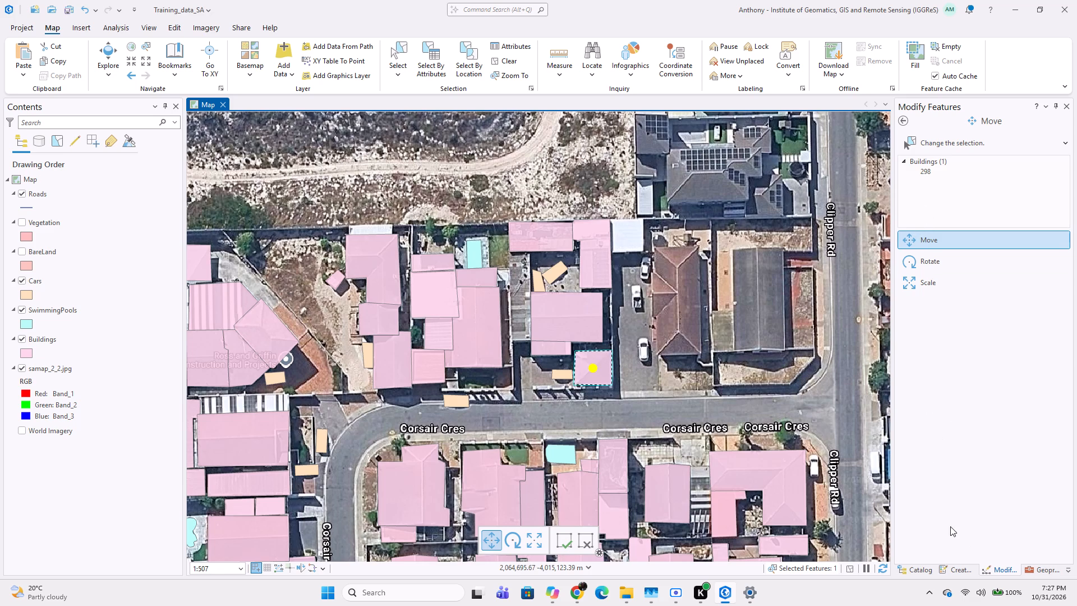
pyautogui.click(950, 567)
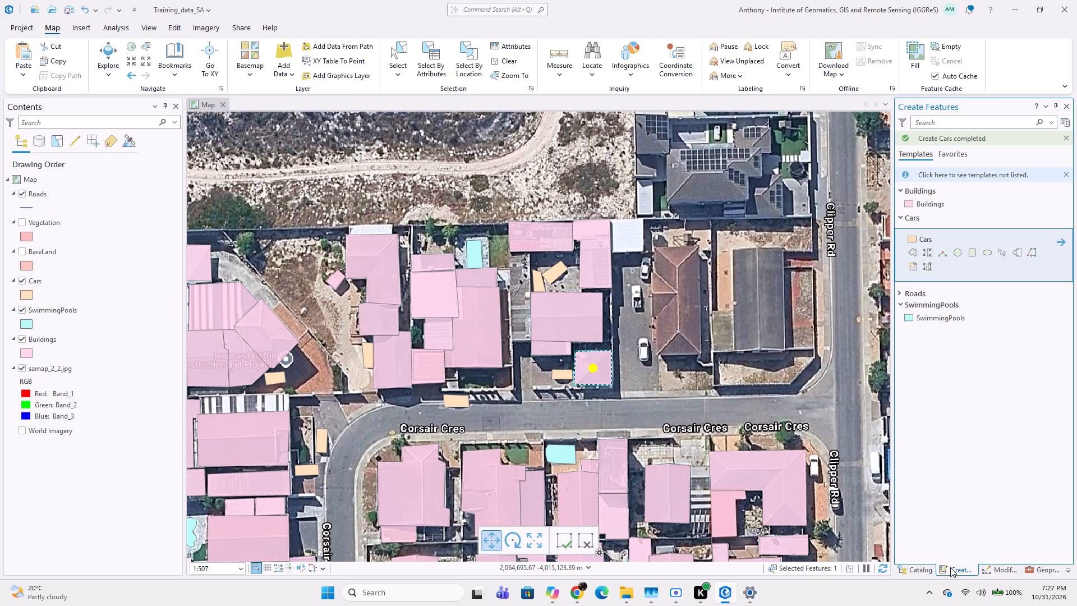
pyautogui.scroll(1, 646, 290)
pyautogui.scroll(1, 728, 265)
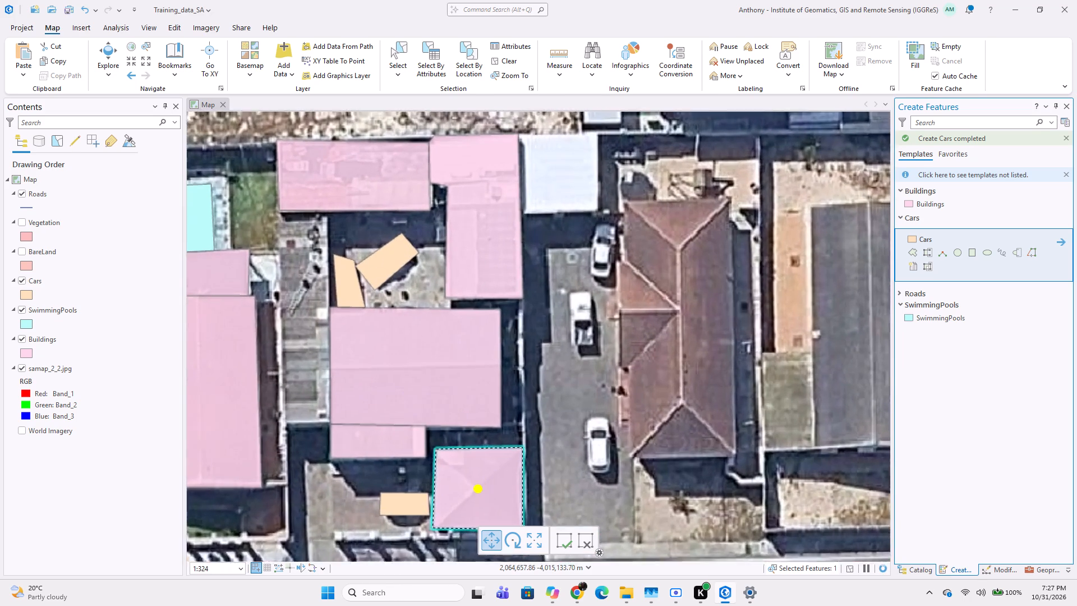
pyautogui.click(969, 253)
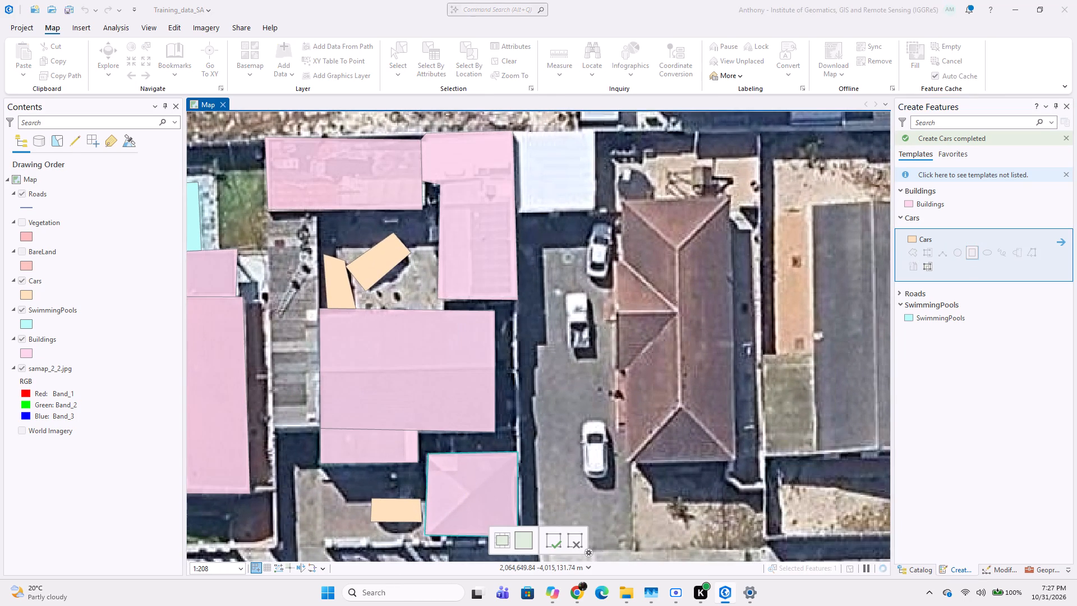
pyautogui.scroll(1, 632, 241)
pyautogui.scroll(1, 583, 229)
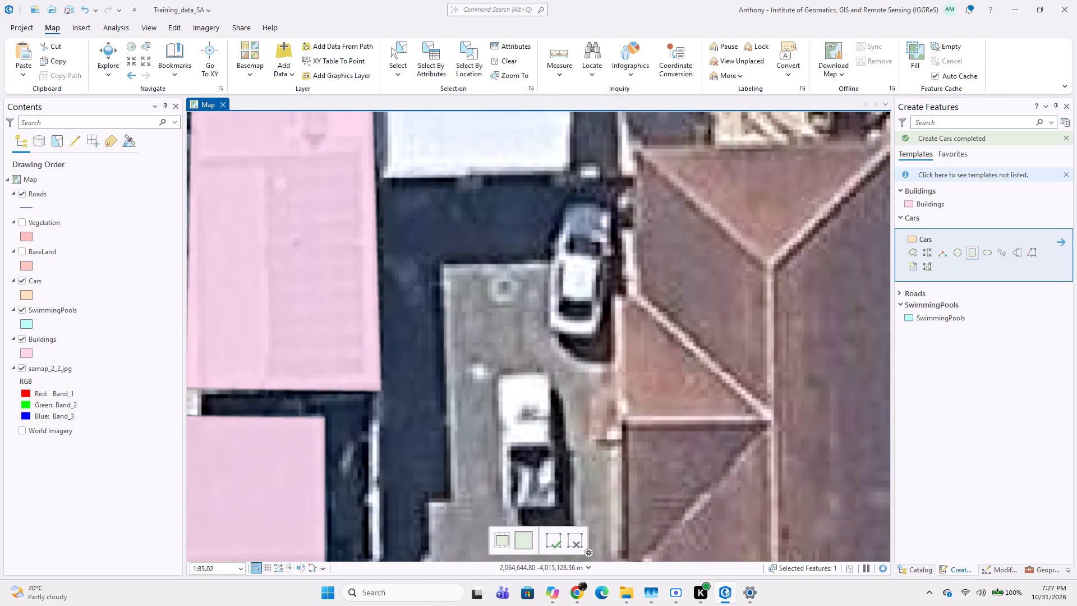
pyautogui.click(557, 190)
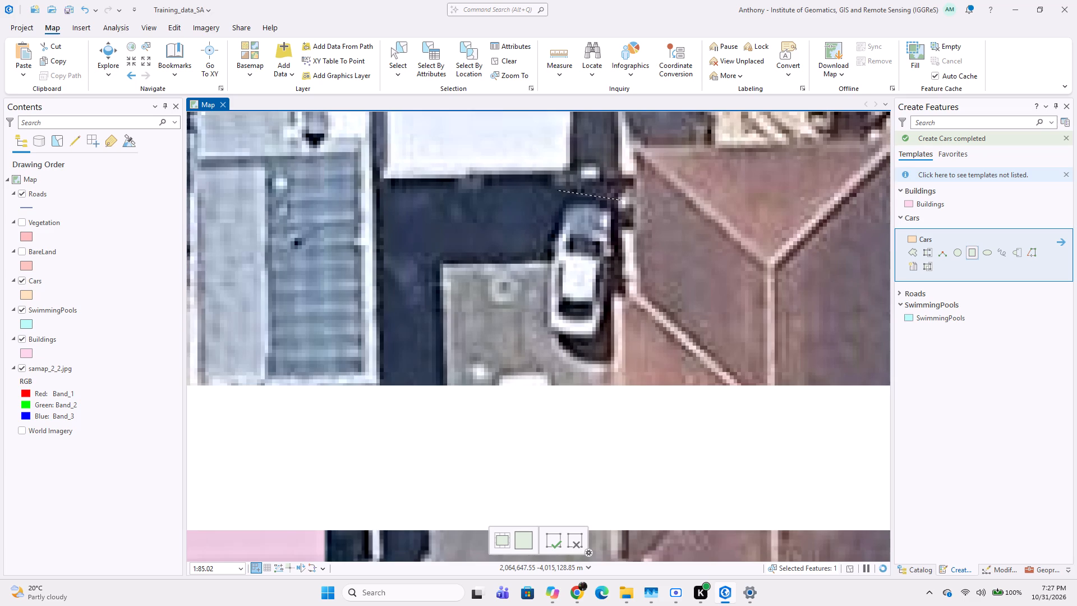
pyautogui.click(622, 200)
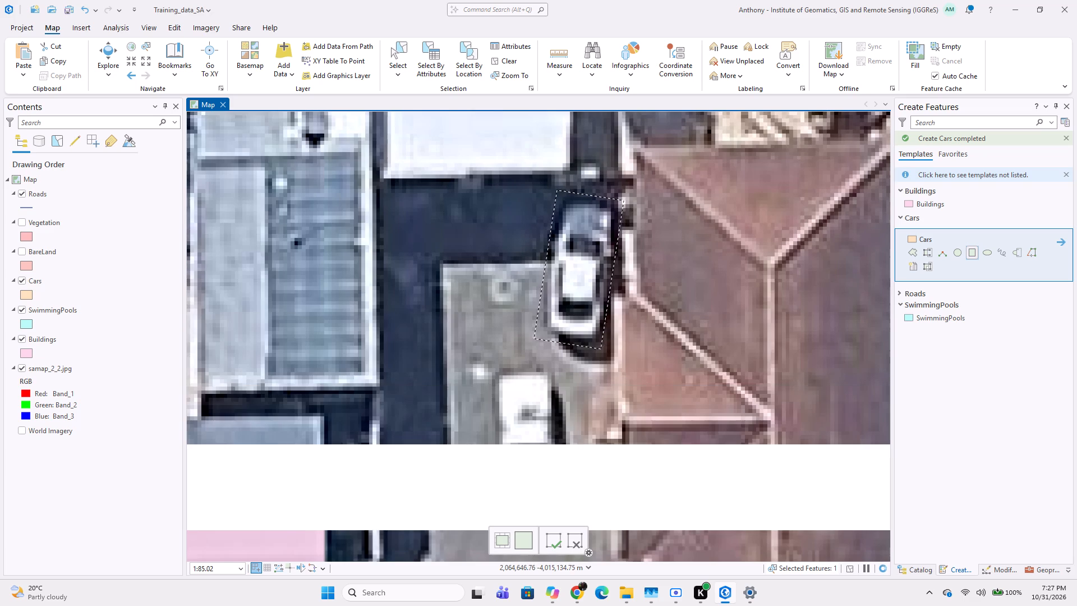
pyautogui.click(599, 351)
# Draw a rectangular Cars polygon over the white pickup parked just south of the northernmost driveway car.
pyautogui.moveTo(514, 367); pyautogui.dragTo(551, 265, button='middle')
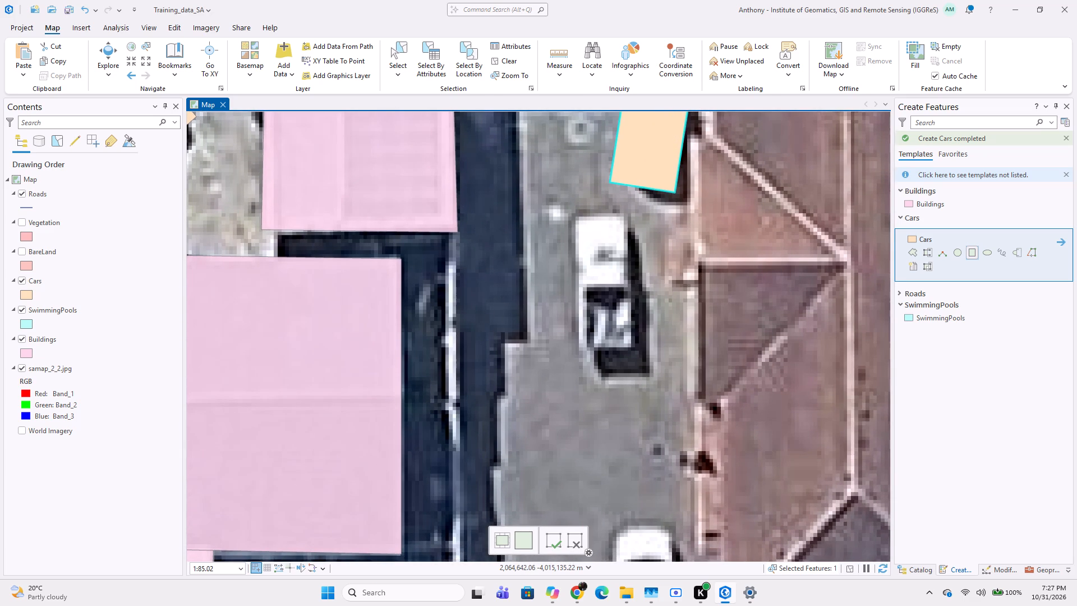
pyautogui.click(561, 198)
pyautogui.click(567, 363)
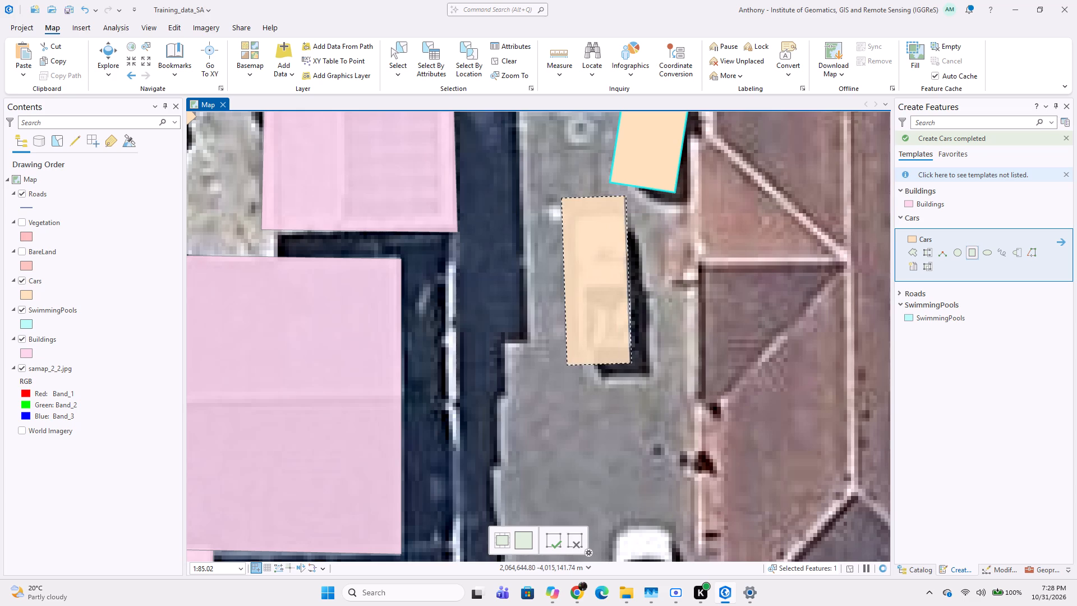
pyautogui.click(642, 357)
# Draw a rectangular Cars polygon over the white car at the driveway's southern end, nearest Corsair Cres.
pyautogui.scroll(-2, 583, 398)
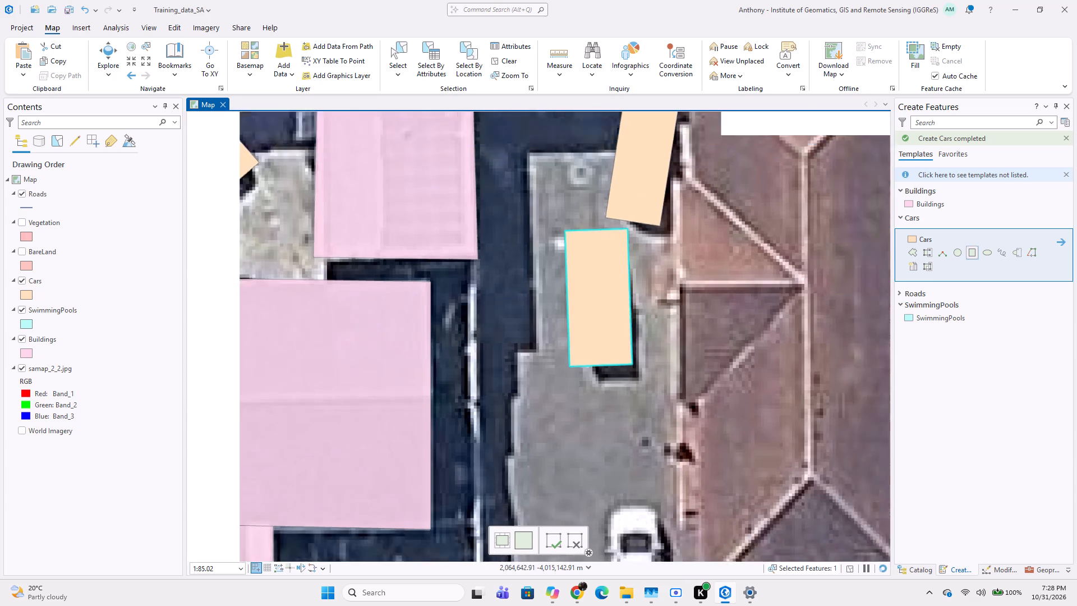
pyautogui.scroll(-1, 587, 408)
pyautogui.moveTo(608, 446); pyautogui.dragTo(573, 346, button='middle')
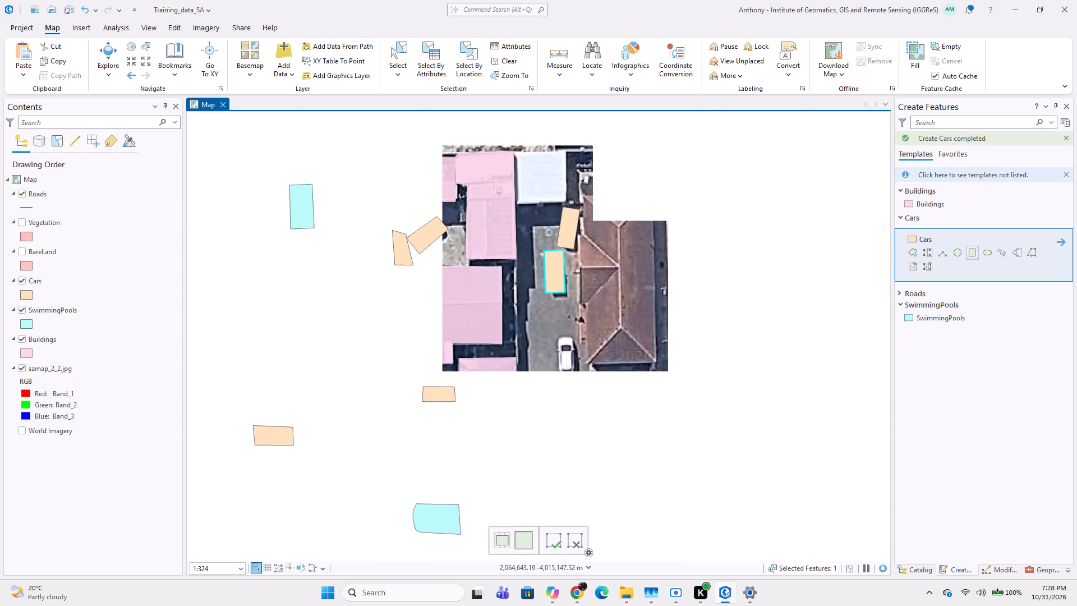
pyautogui.moveTo(567, 367); pyautogui.dragTo(558, 332, button='middle')
pyautogui.scroll(2, 546, 322)
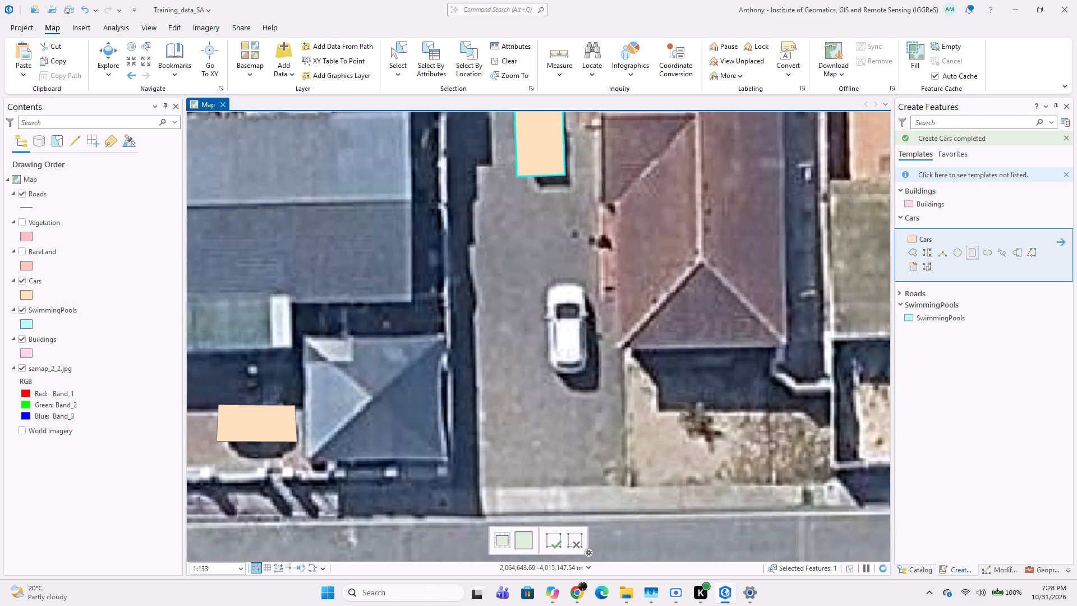
pyautogui.click(540, 271)
pyautogui.click(544, 381)
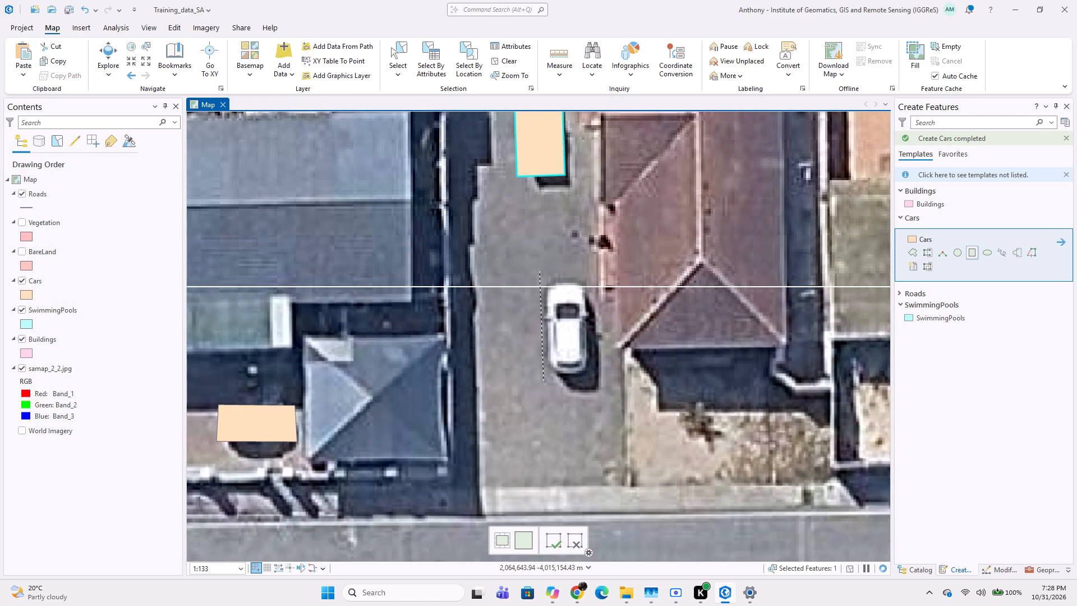
pyautogui.click(595, 379)
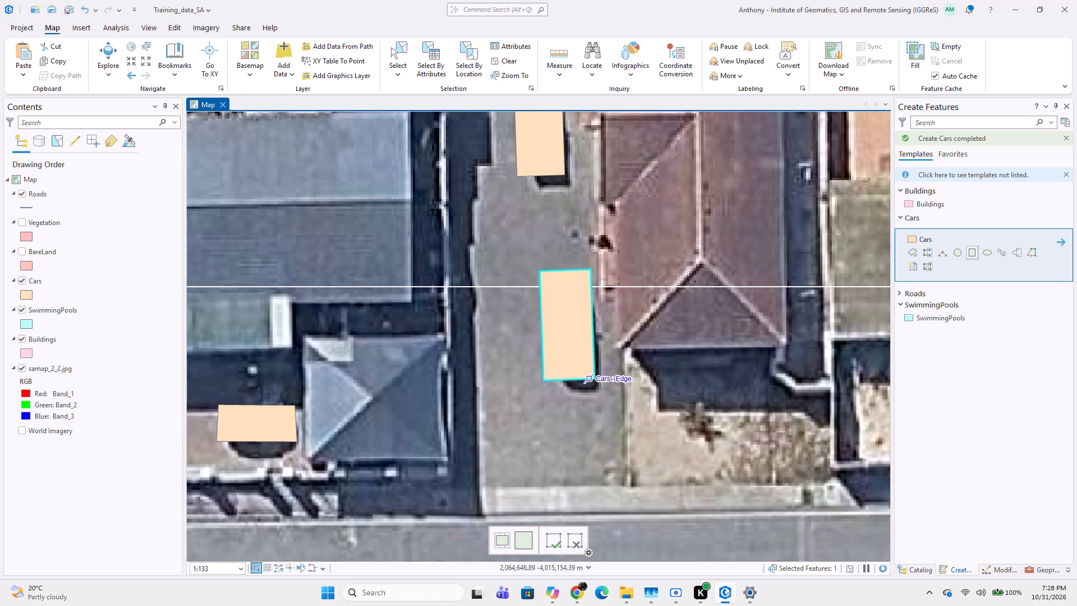
# Trace the brown hipped roof east of the driveway cars as an eight-corner Buildings polygon, including the projection on its west side.
pyautogui.scroll(-2, 544, 391)
pyautogui.moveTo(587, 405); pyautogui.dragTo(507, 328, button='middle')
pyautogui.moveTo(518, 343); pyautogui.dragTo(507, 396, button='middle')
pyautogui.moveTo(500, 267); pyautogui.dragTo(512, 336, button='middle')
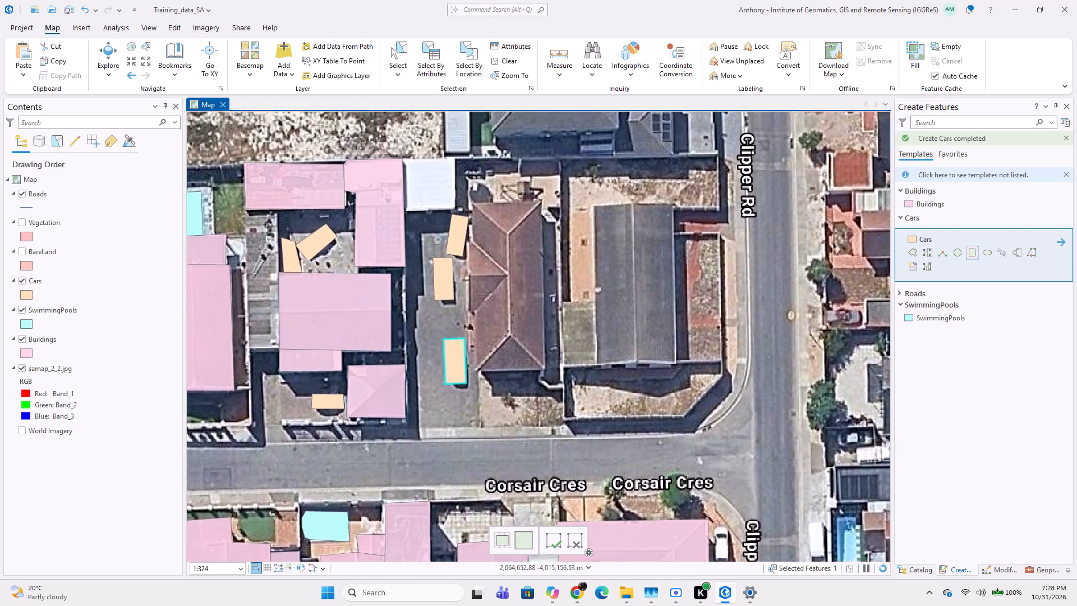
pyautogui.moveTo(512, 336); pyautogui.dragTo(512, 337, button='middle')
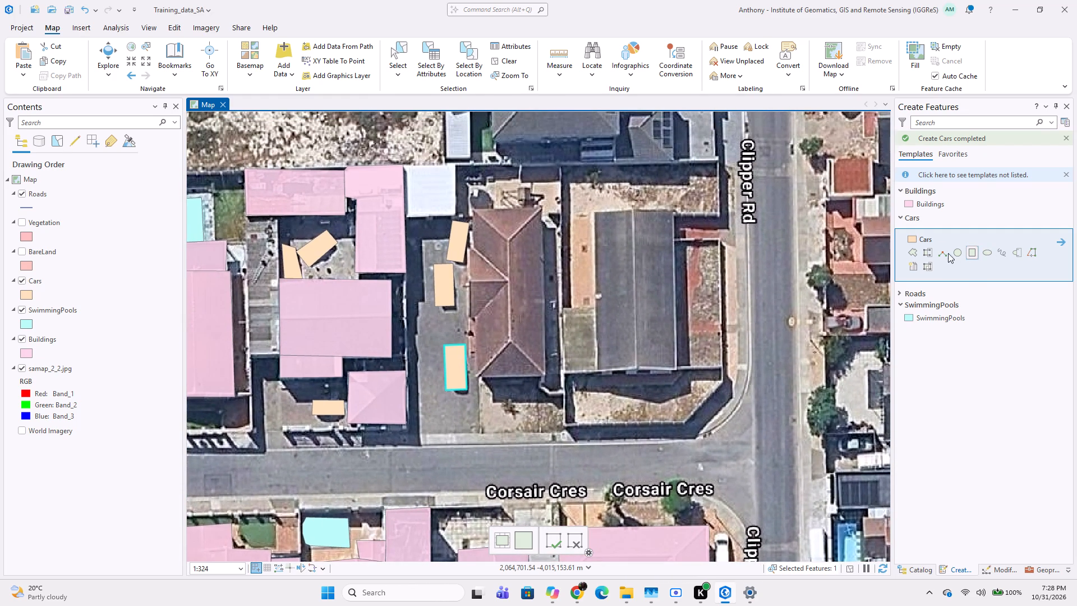
pyautogui.click(920, 200)
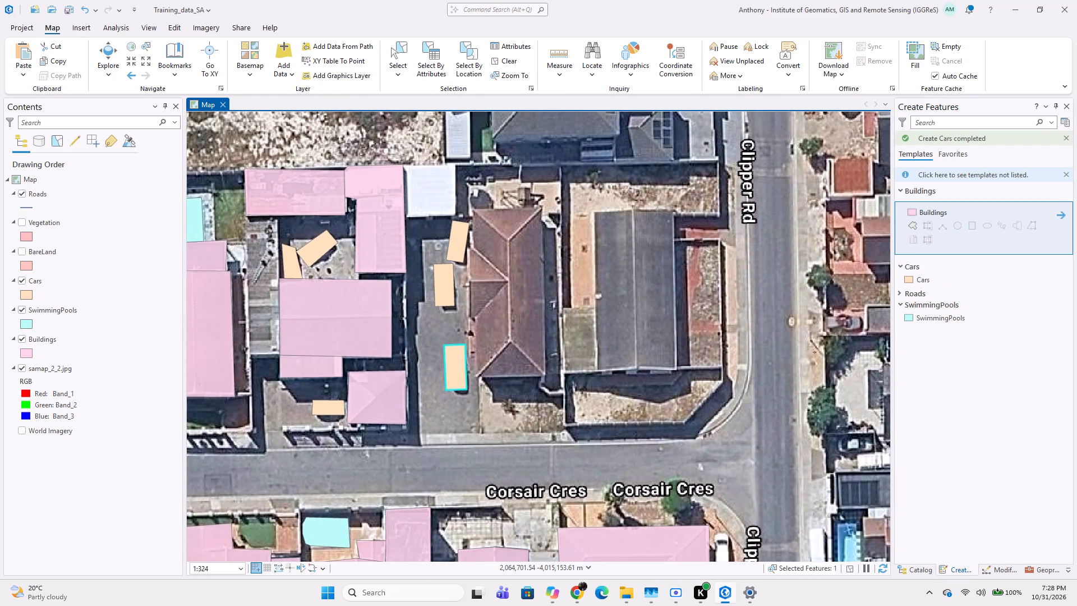
pyautogui.click(910, 224)
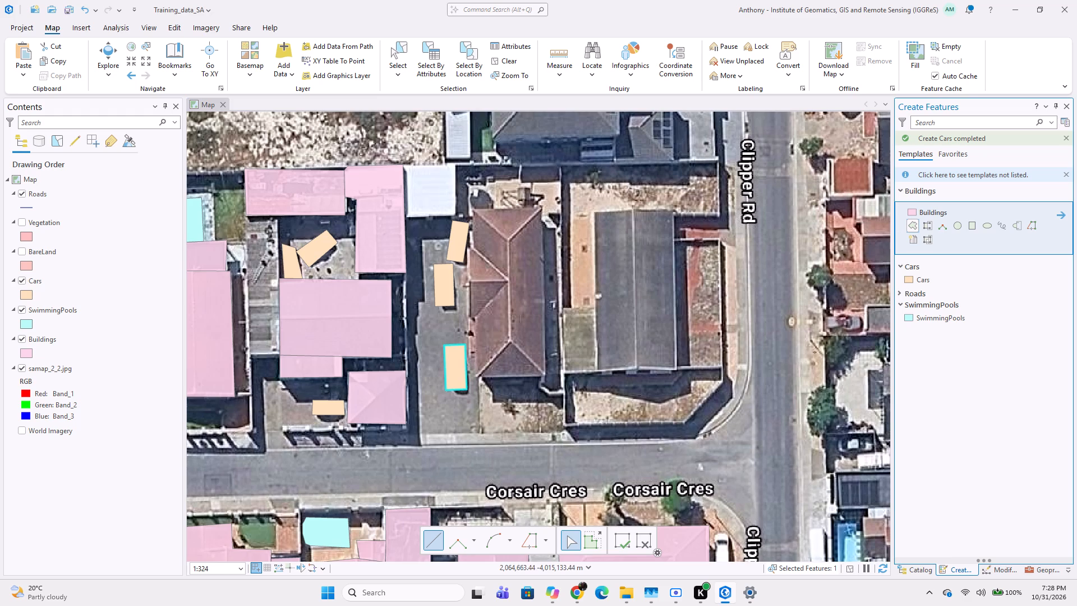
pyautogui.scroll(1, 478, 210)
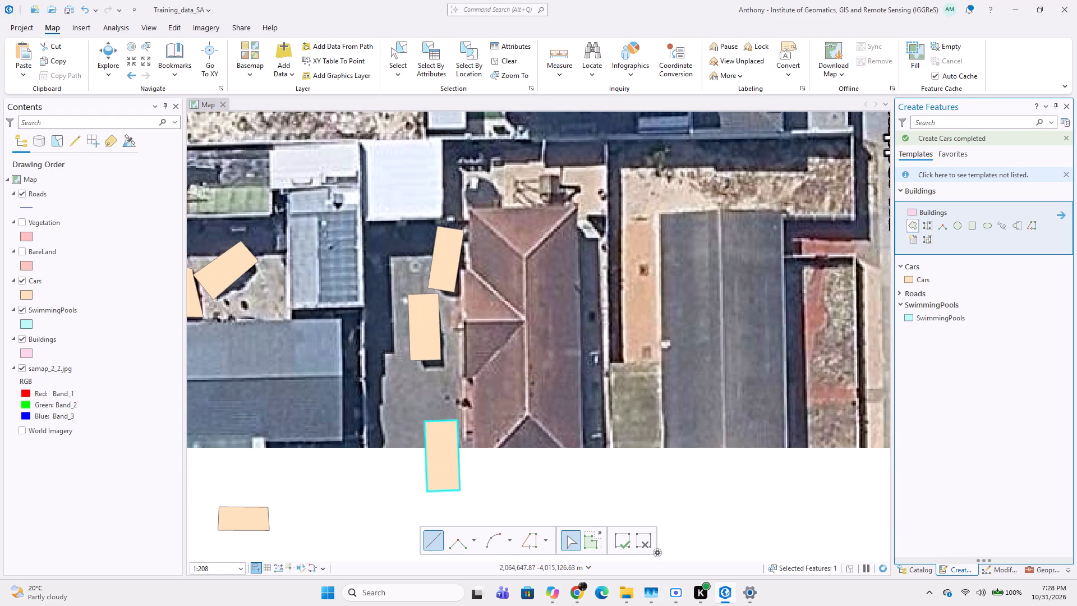
pyautogui.click(467, 206)
pyautogui.scroll(1, 465, 271)
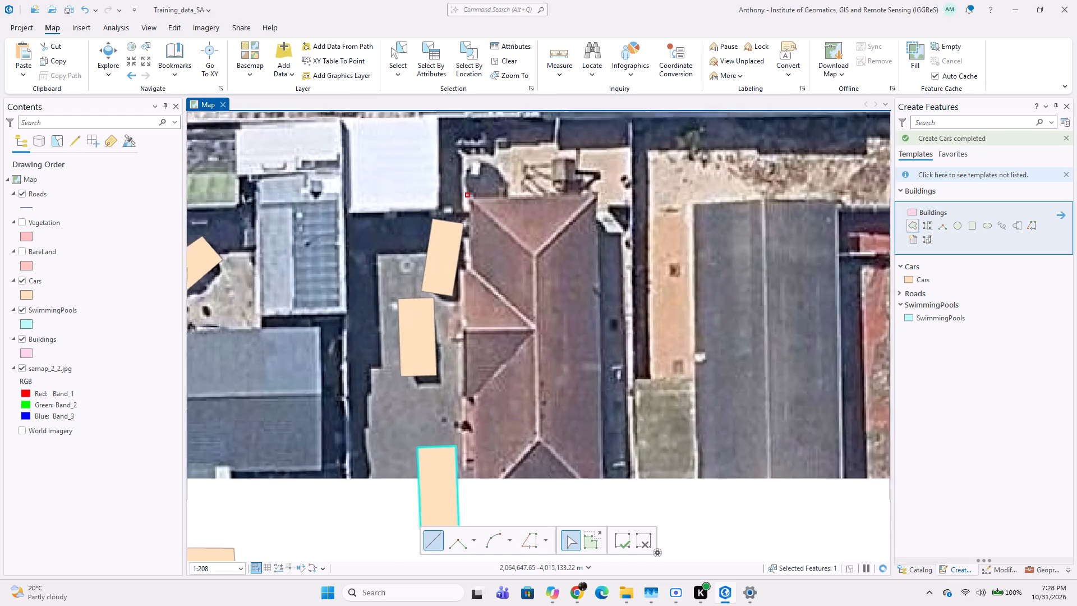
pyautogui.click(473, 267)
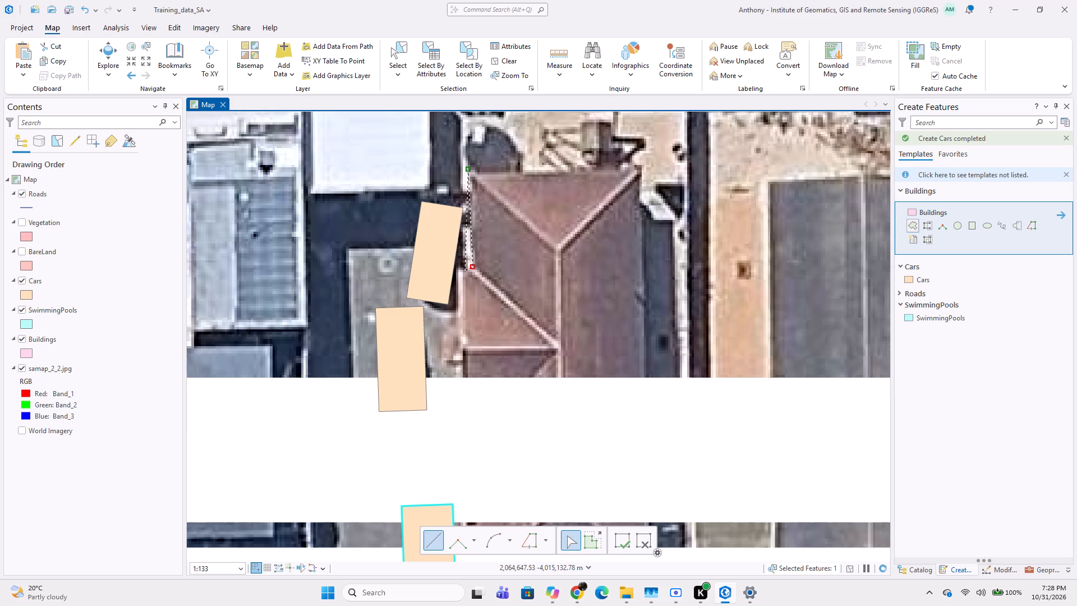
pyautogui.click(459, 270)
pyautogui.moveTo(467, 324); pyautogui.dragTo(489, 251, button='middle')
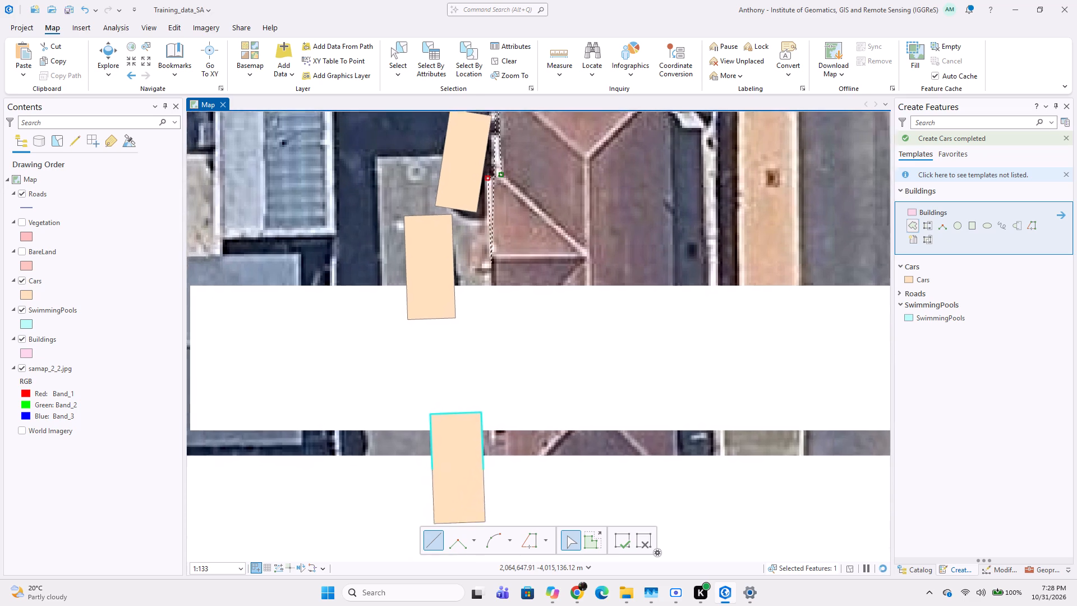
pyautogui.moveTo(496, 300); pyautogui.dragTo(496, 265, button='middle')
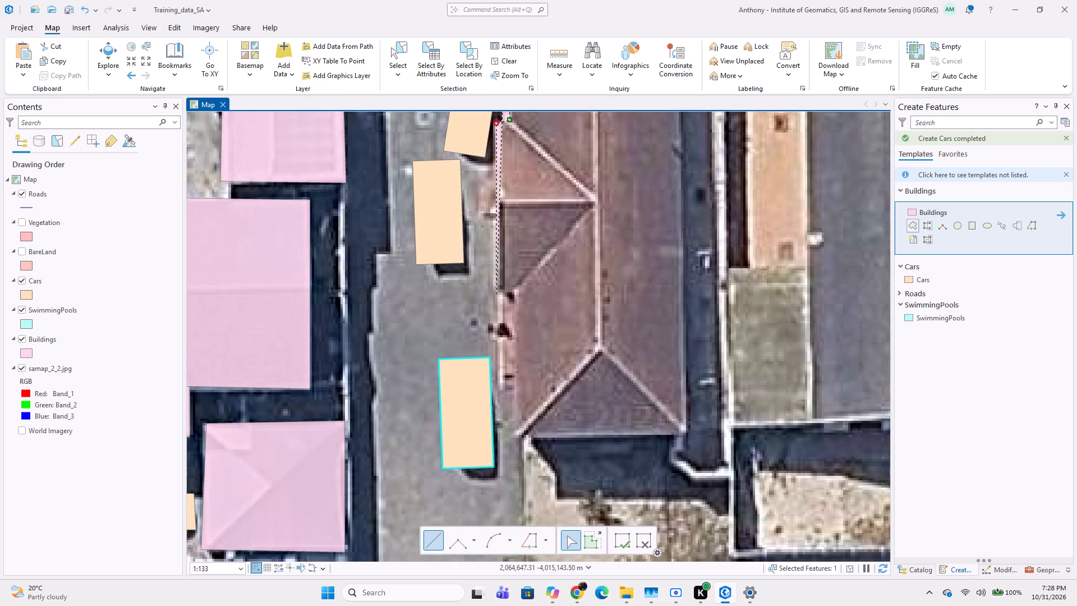
pyautogui.click(495, 288)
pyautogui.click(514, 292)
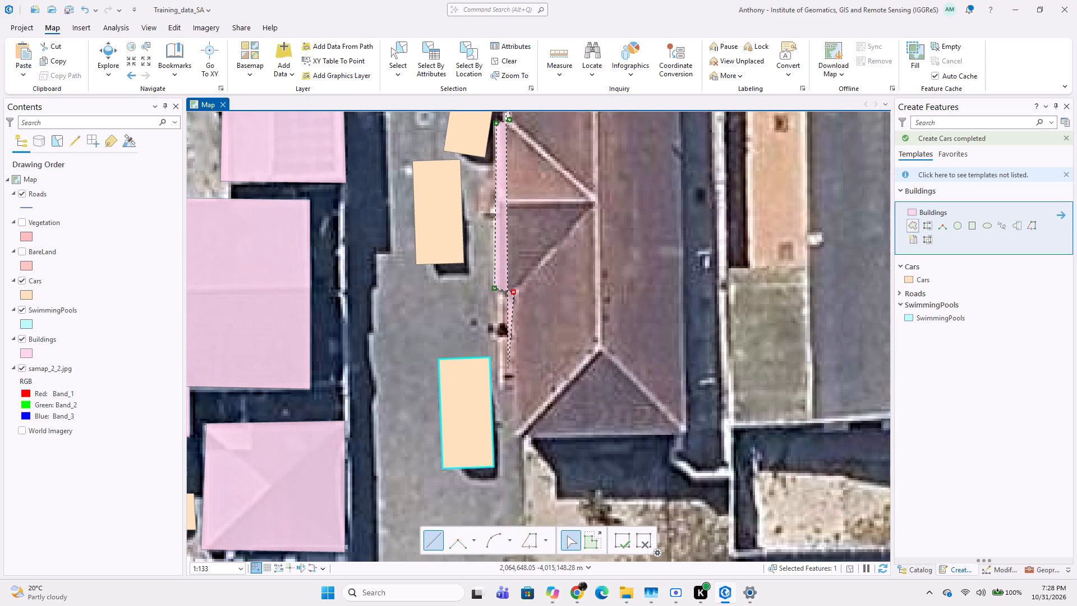
pyautogui.click(514, 438)
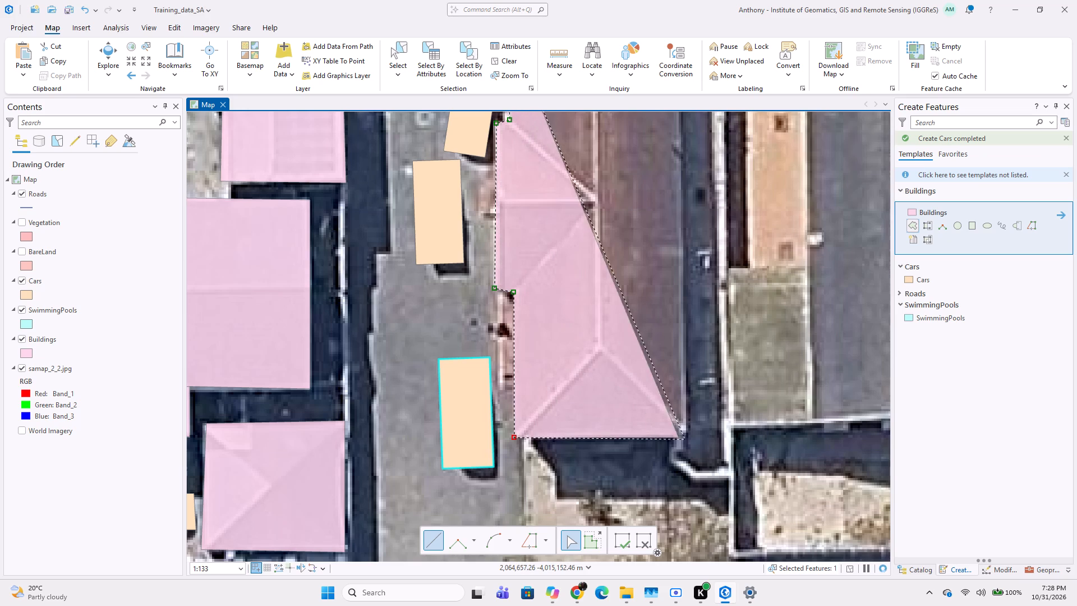
pyautogui.click(689, 436)
pyautogui.moveTo(685, 339); pyautogui.dragTo(677, 430, button='middle')
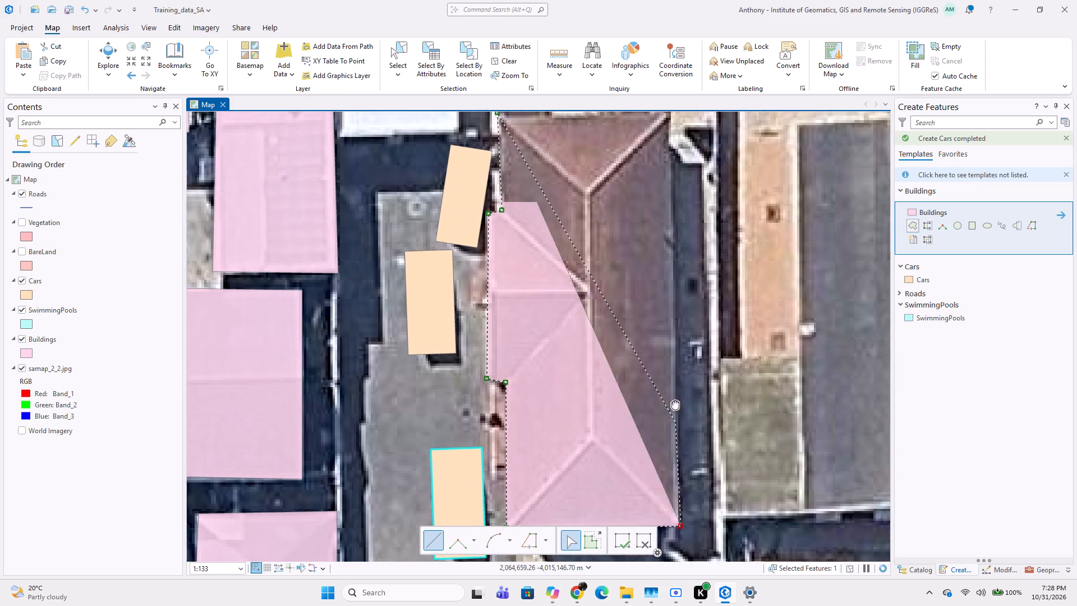
pyautogui.moveTo(652, 328); pyautogui.dragTo(657, 373, button='middle')
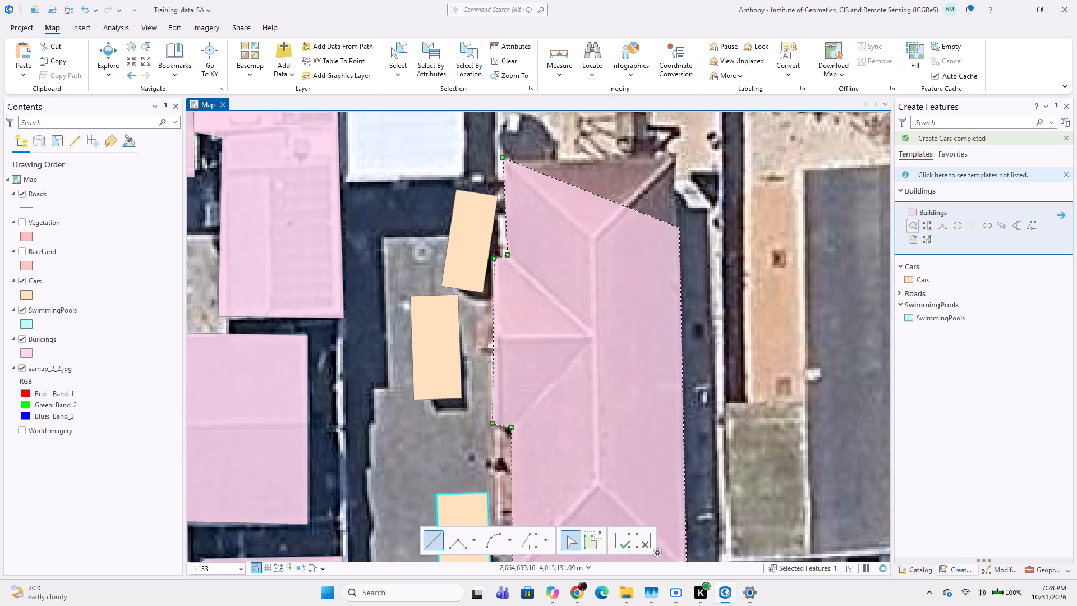
pyautogui.doubleClick(677, 151)
pyautogui.scroll(-4, 616, 292)
pyautogui.moveTo(618, 355); pyautogui.dragTo(599, 312, button='middle')
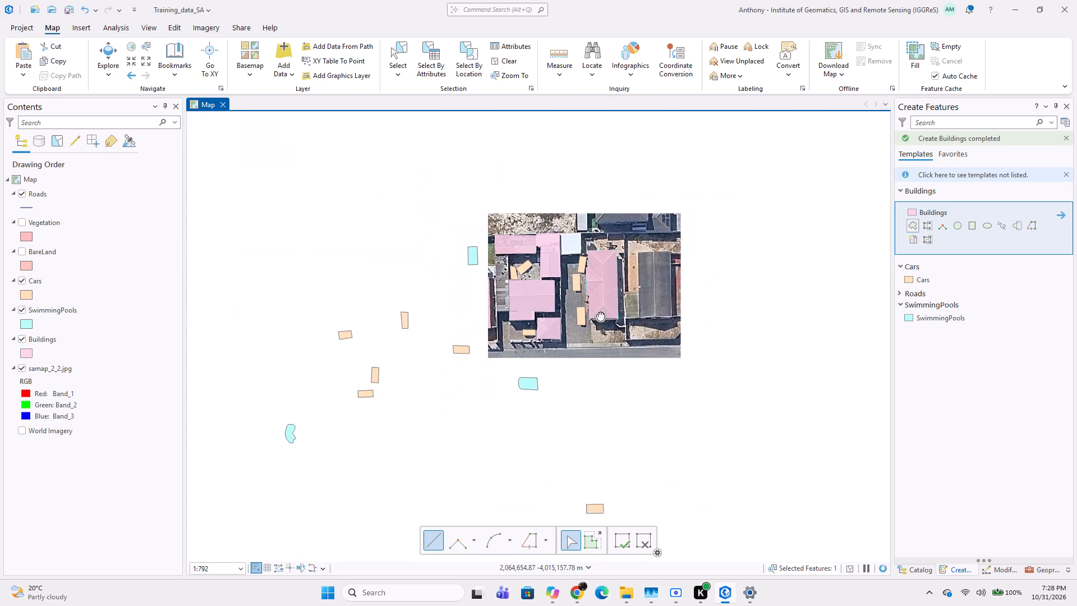
pyautogui.moveTo(599, 312); pyautogui.dragTo(595, 296, button='middle')
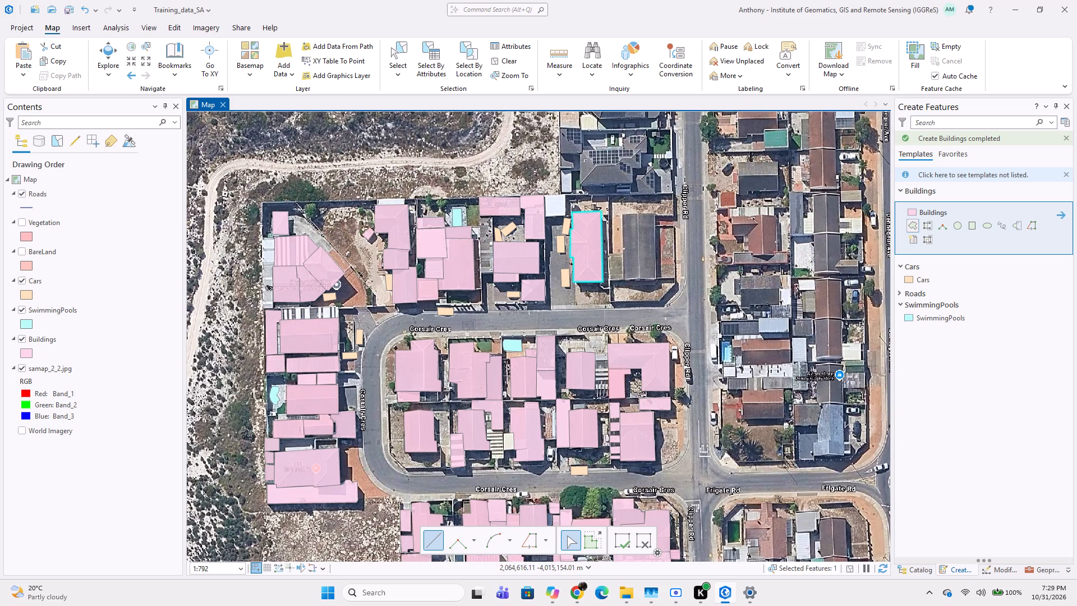
# Trace the small greenish roof between the brown hipped house and the long dark-grey roof as a four-corner Buildings polygon.
pyautogui.moveTo(638, 294); pyautogui.dragTo(559, 261, button='middle')
pyautogui.scroll(4, 536, 218)
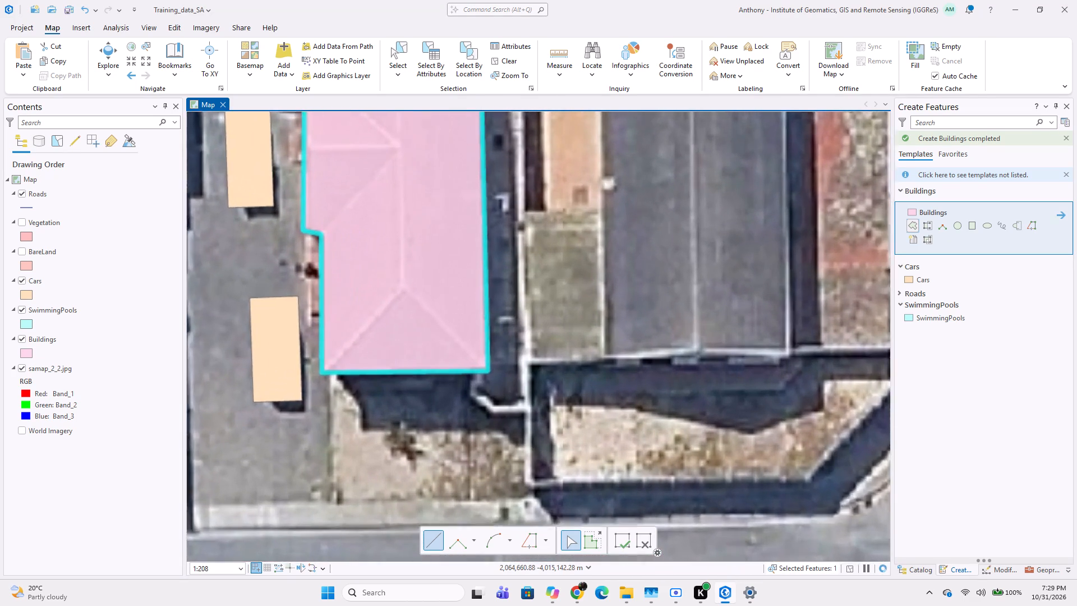
pyautogui.click(518, 210)
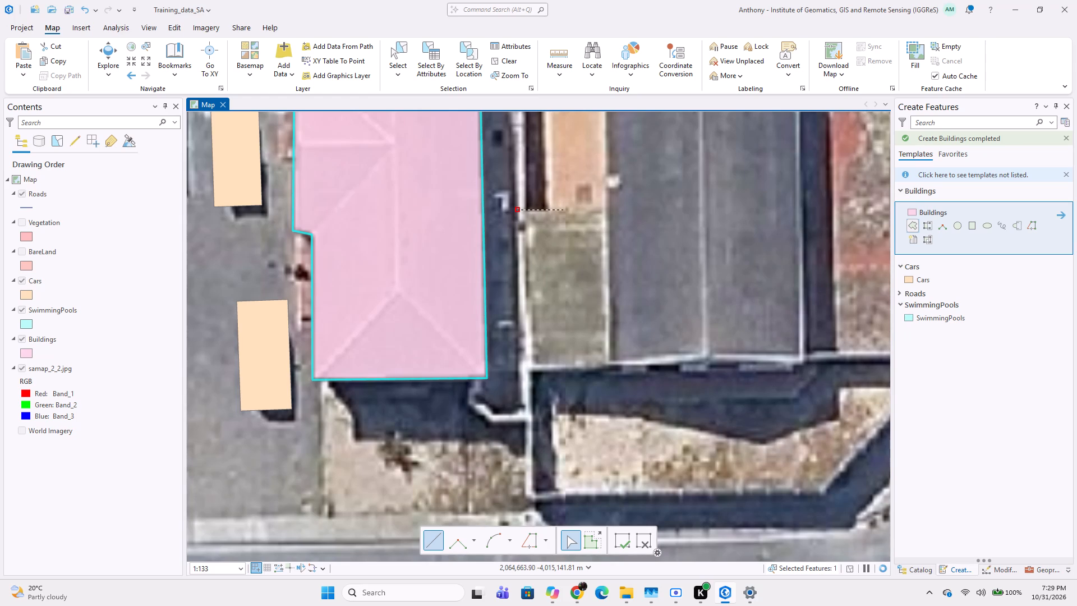
pyautogui.click(605, 208)
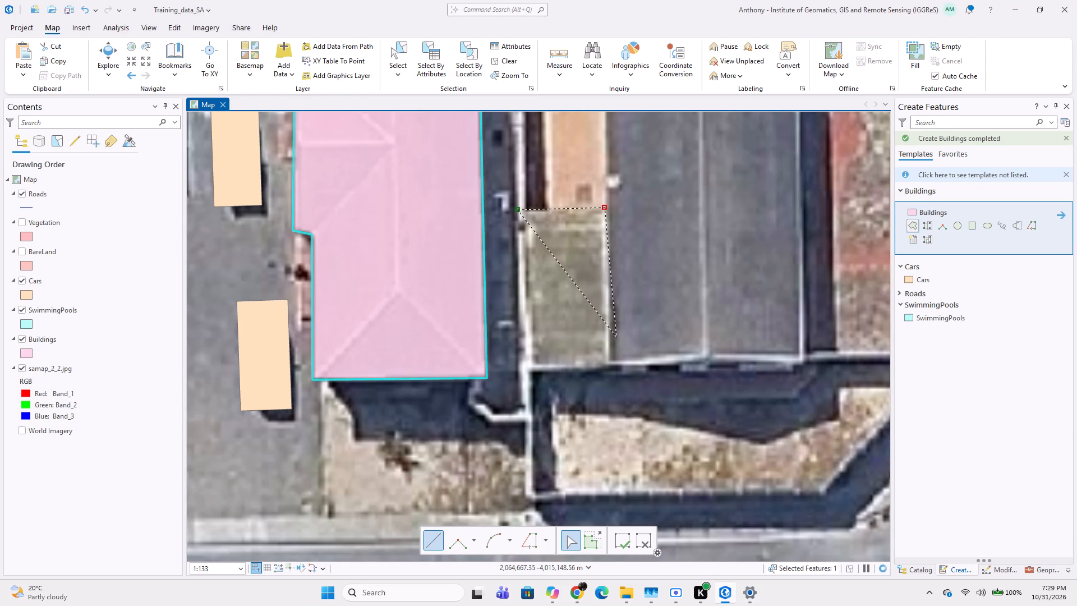
pyautogui.click(608, 365)
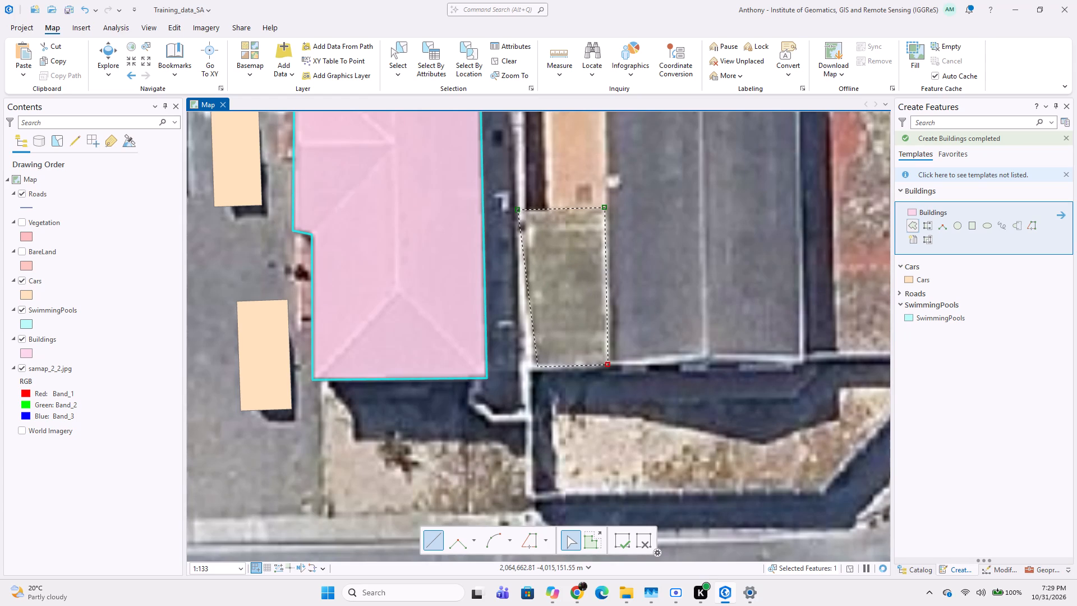
pyautogui.doubleClick(530, 367)
# Trace the long dark-grey gabled roof at the corner of Clipper Rd and Corsair Cres as a five-corner Buildings polygon, adjoining the small roof.
pyautogui.scroll(-2, 584, 343)
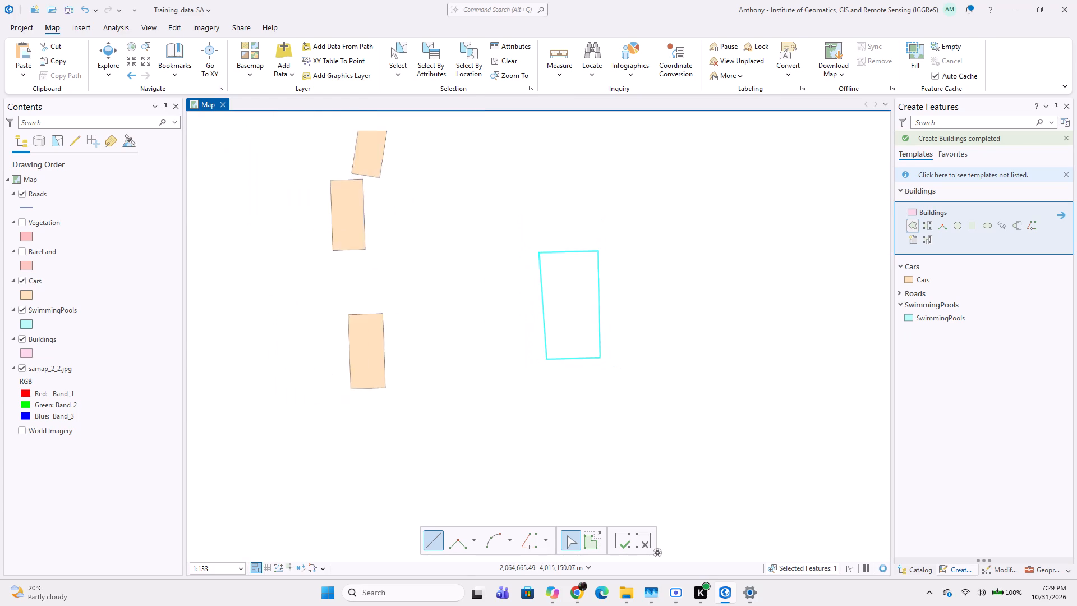
pyautogui.moveTo(584, 336); pyautogui.dragTo(522, 326, button='middle')
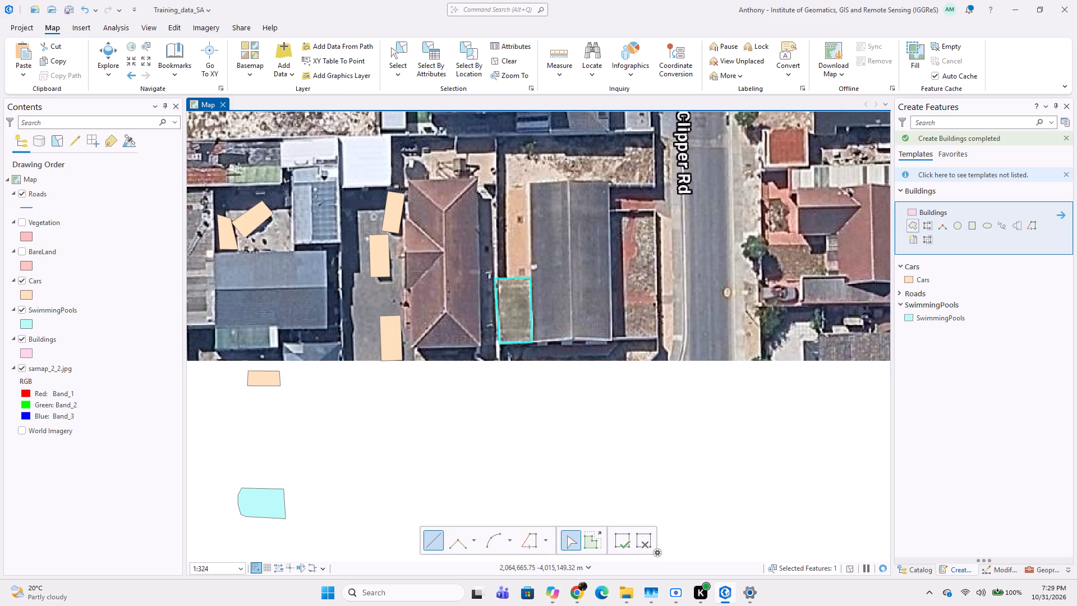
pyautogui.moveTo(567, 314); pyautogui.dragTo(532, 295, button='middle')
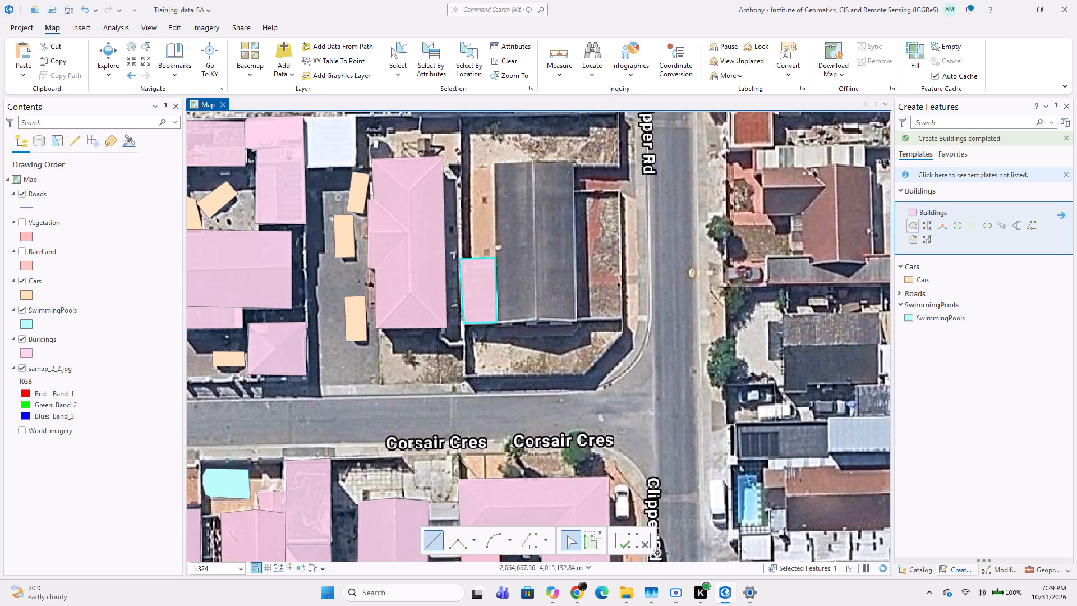
pyautogui.scroll(1, 496, 163)
pyautogui.click(491, 161)
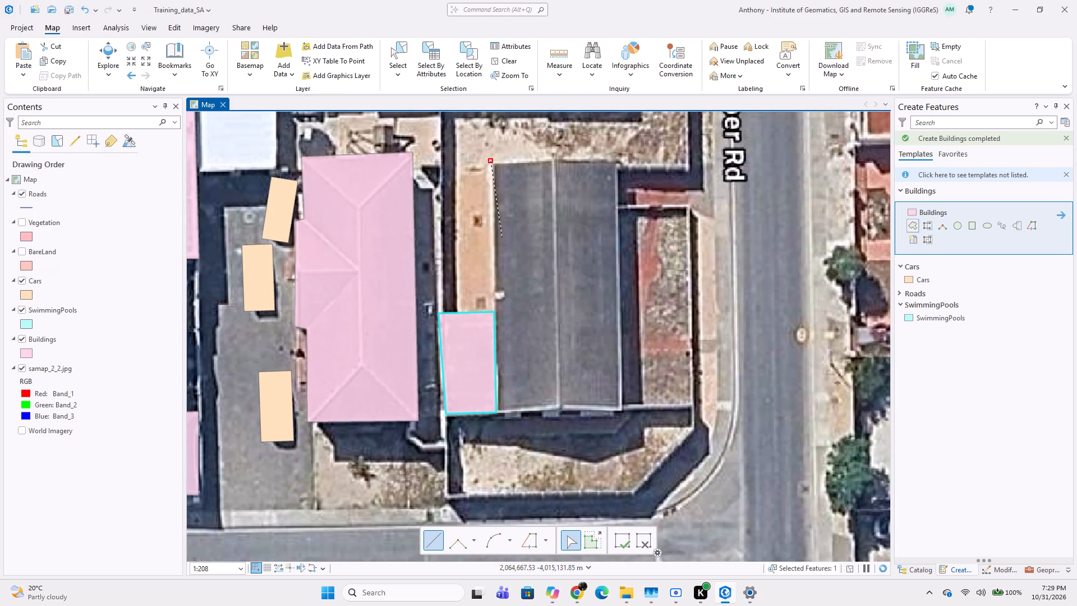
pyautogui.click(494, 316)
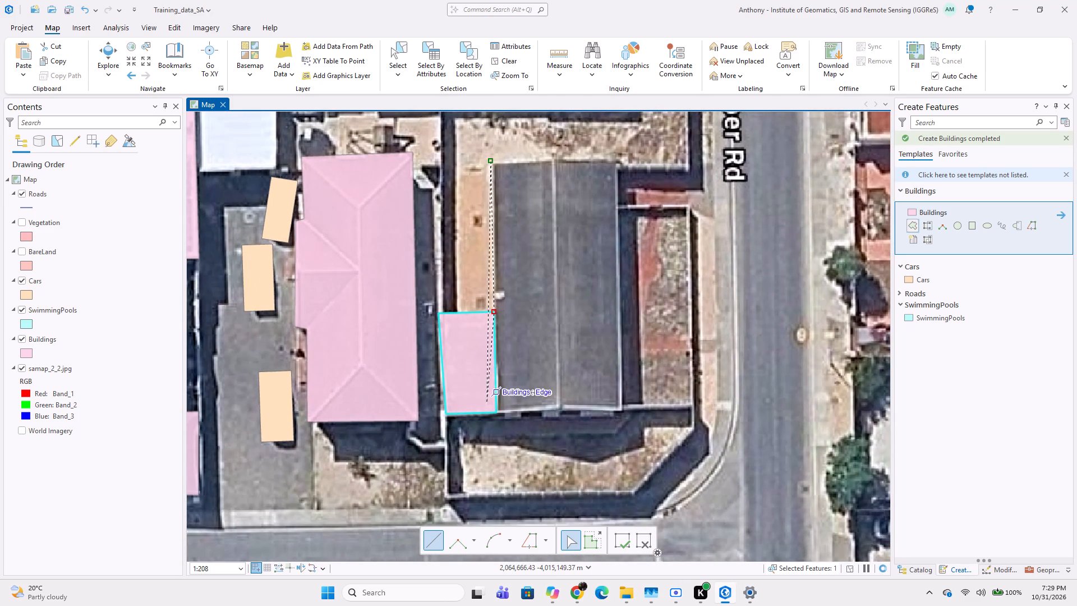
pyautogui.click(496, 410)
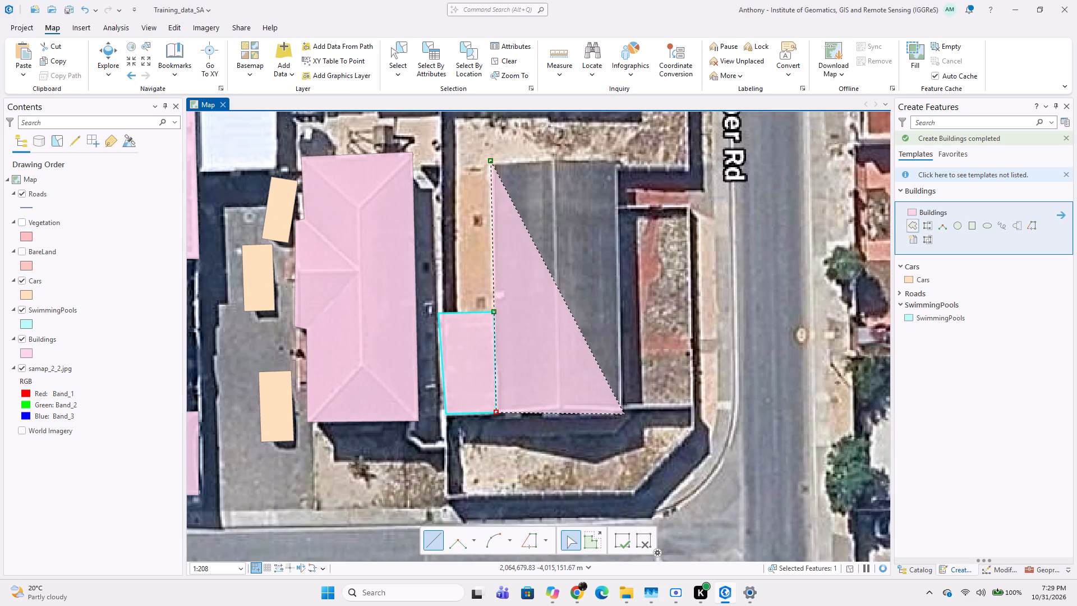
pyautogui.click(624, 412)
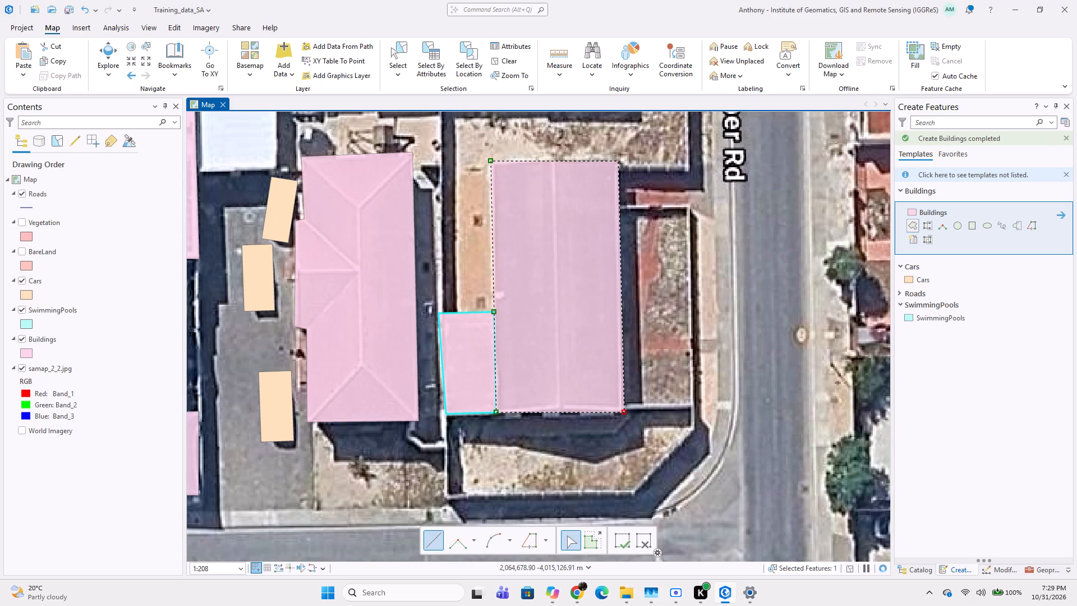
pyautogui.doubleClick(616, 159)
# Trace the solar-panelled annex at the northwest corner of the large grey-roofed Clipper Rd property as a four-corner Buildings polygon.
pyautogui.scroll(-3, 632, 336)
pyautogui.moveTo(585, 383); pyautogui.dragTo(577, 424, button='middle')
pyautogui.moveTo(567, 300); pyautogui.dragTo(575, 341, button='middle')
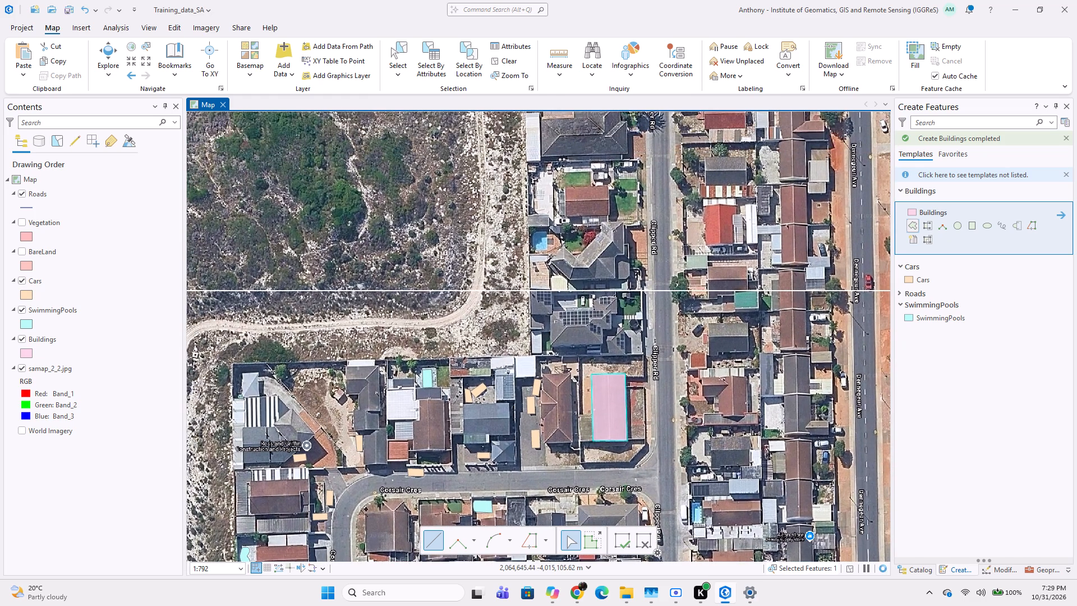
pyautogui.scroll(2, 545, 288)
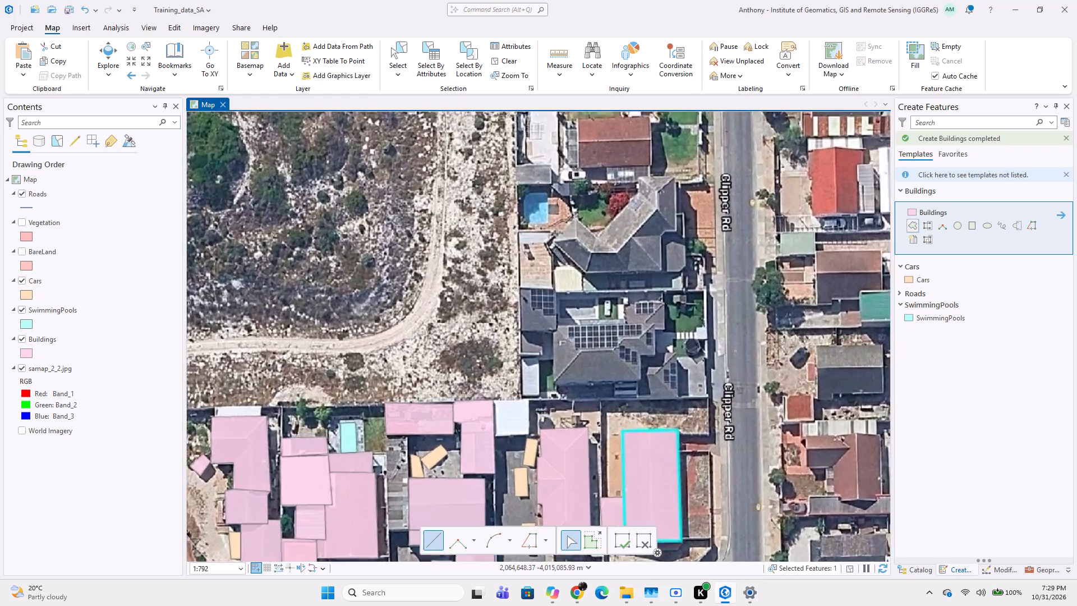
pyautogui.scroll(1, 510, 284)
pyautogui.scroll(-1, 510, 284)
pyautogui.click(503, 284)
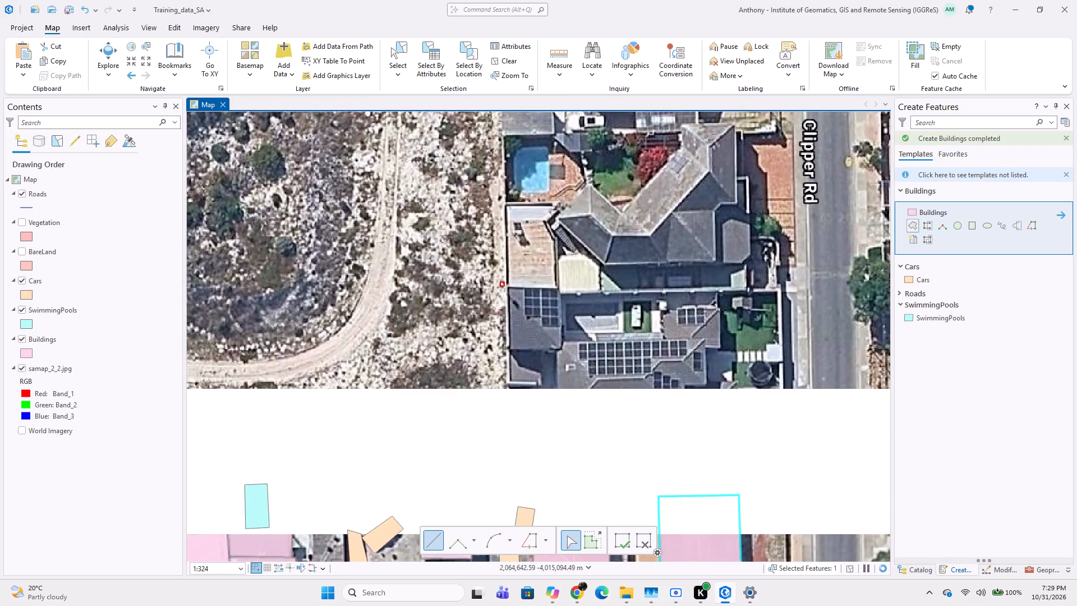
pyautogui.click(559, 287)
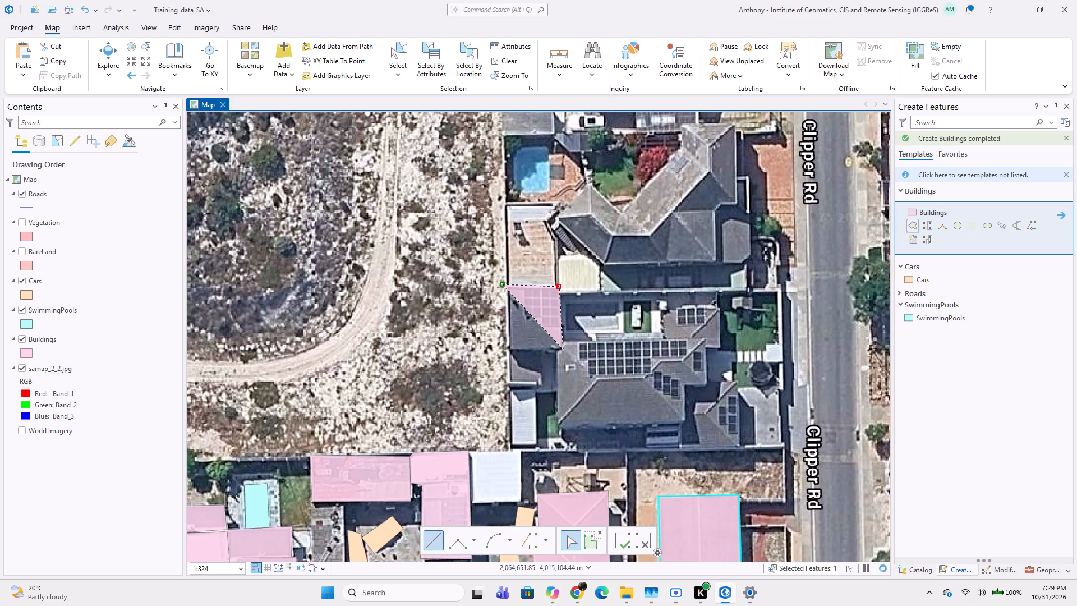
pyautogui.click(563, 350)
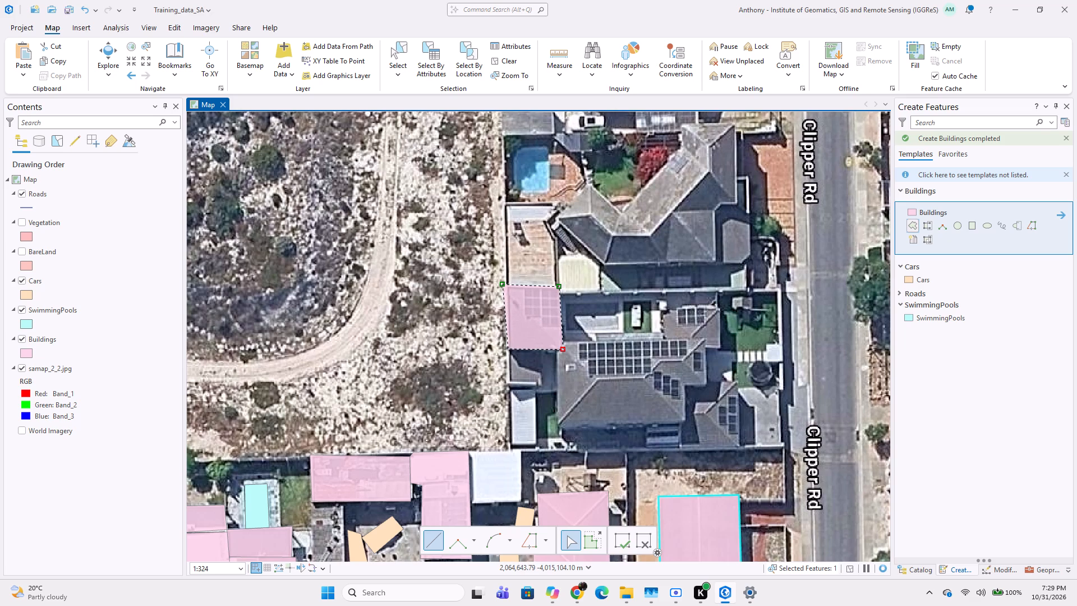
pyautogui.doubleClick(508, 349)
# Draw a four-corner Buildings polygon over the small grey roof directly south of the solar-panelled annex, snapping it to the annex's south edge.
pyautogui.scroll(-1, 524, 387)
pyautogui.scroll(2, 522, 385)
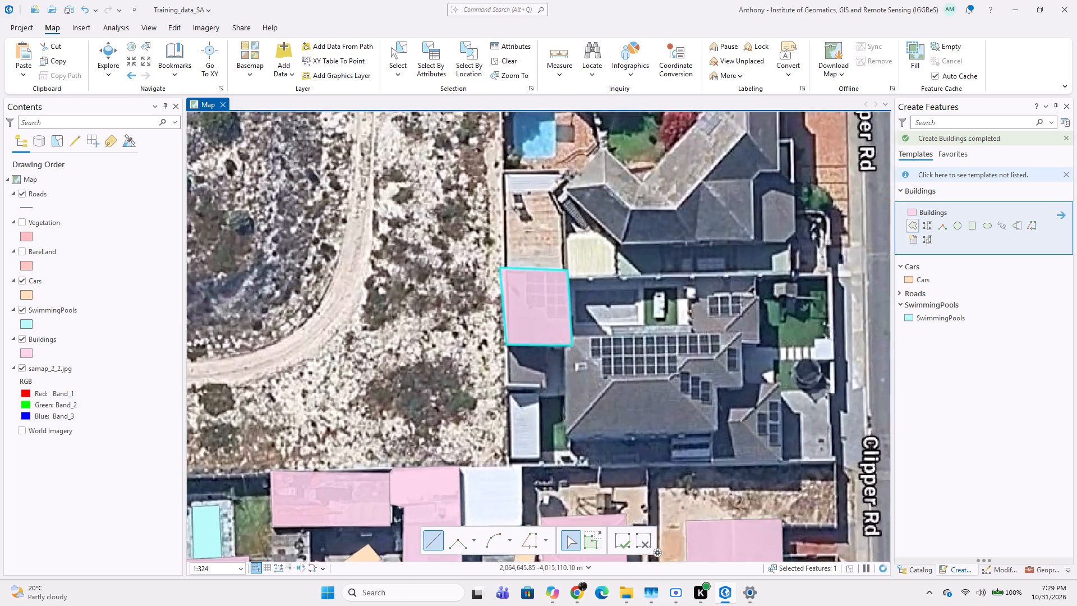
pyautogui.scroll(1, 522, 388)
pyautogui.click(489, 299)
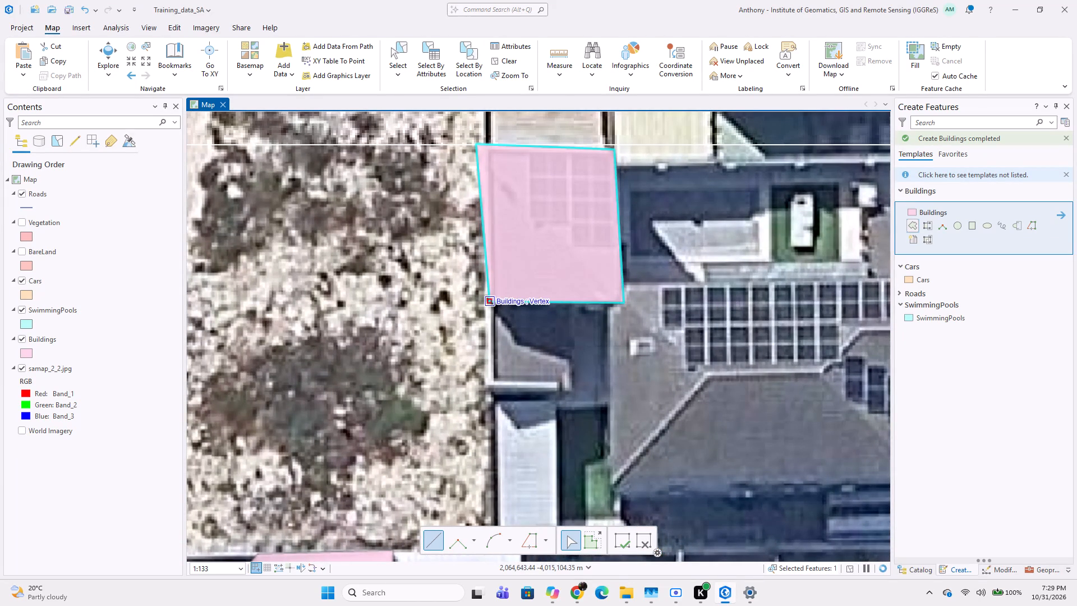
pyautogui.click(485, 384)
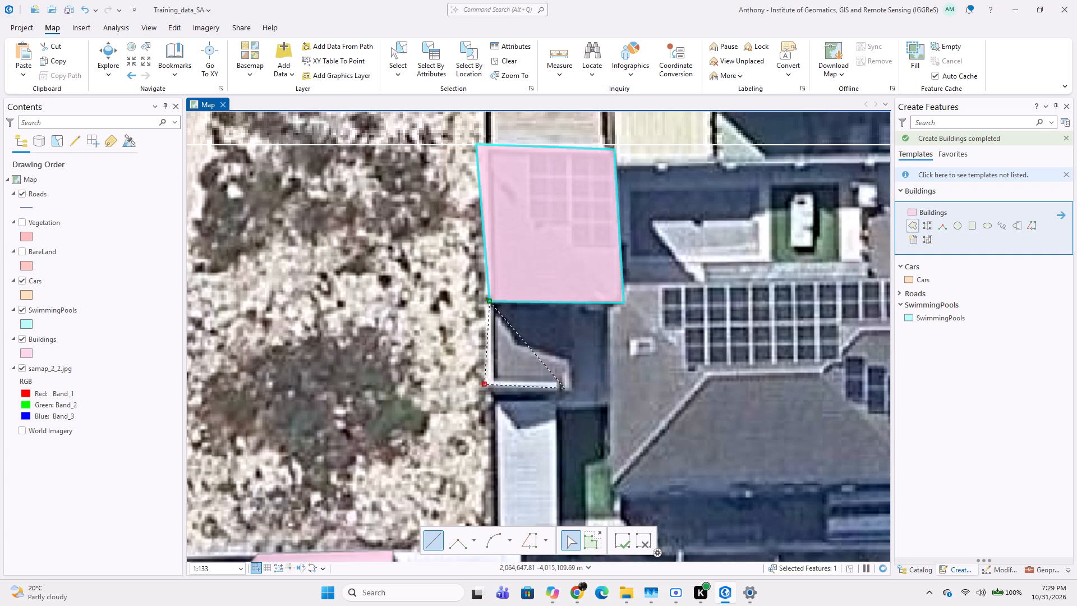
pyautogui.click(571, 388)
pyautogui.doubleClick(575, 302)
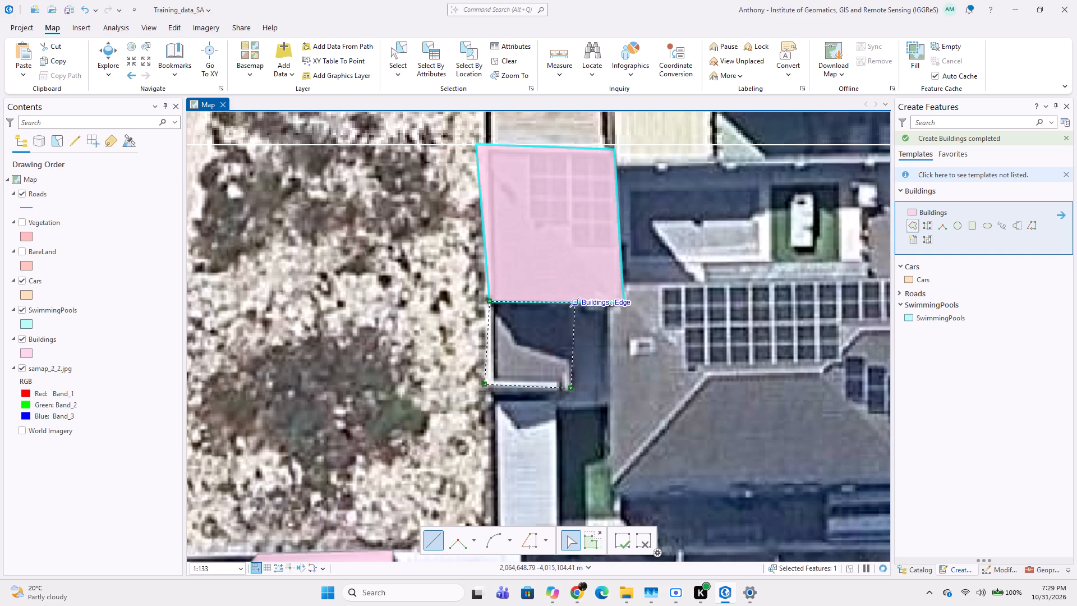
# Trace the narrow white-roofed outbuilding south of the small grey roof, along the property's western wall, as a four-corner Buildings polygon.
pyautogui.moveTo(547, 400); pyautogui.dragTo(540, 371, button='middle')
pyautogui.moveTo(520, 383); pyautogui.dragTo(487, 269, button='middle')
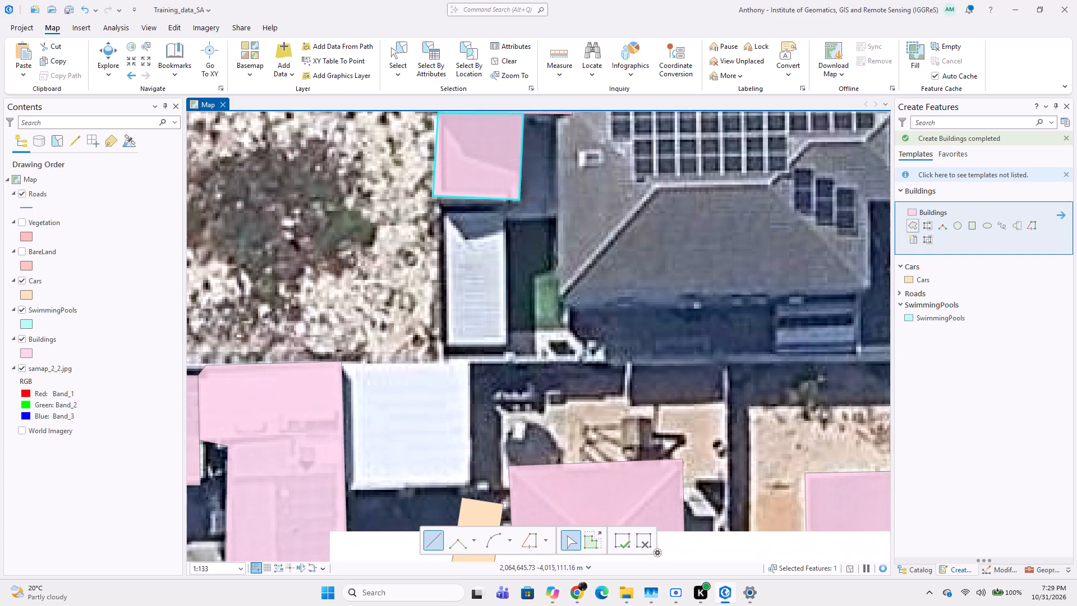
pyautogui.click(438, 194)
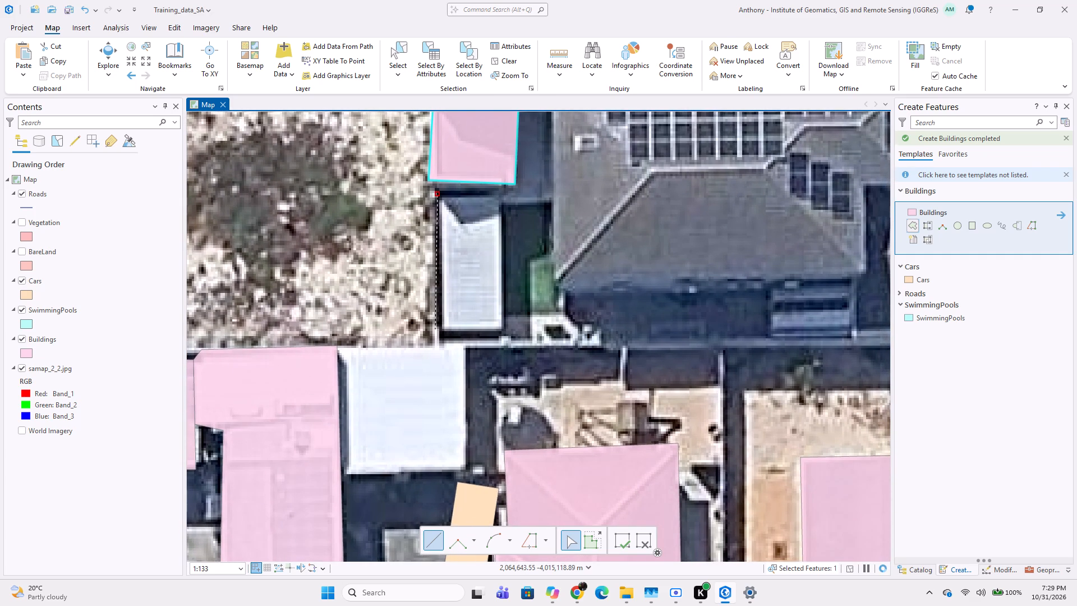
pyautogui.click(441, 333)
pyautogui.click(503, 332)
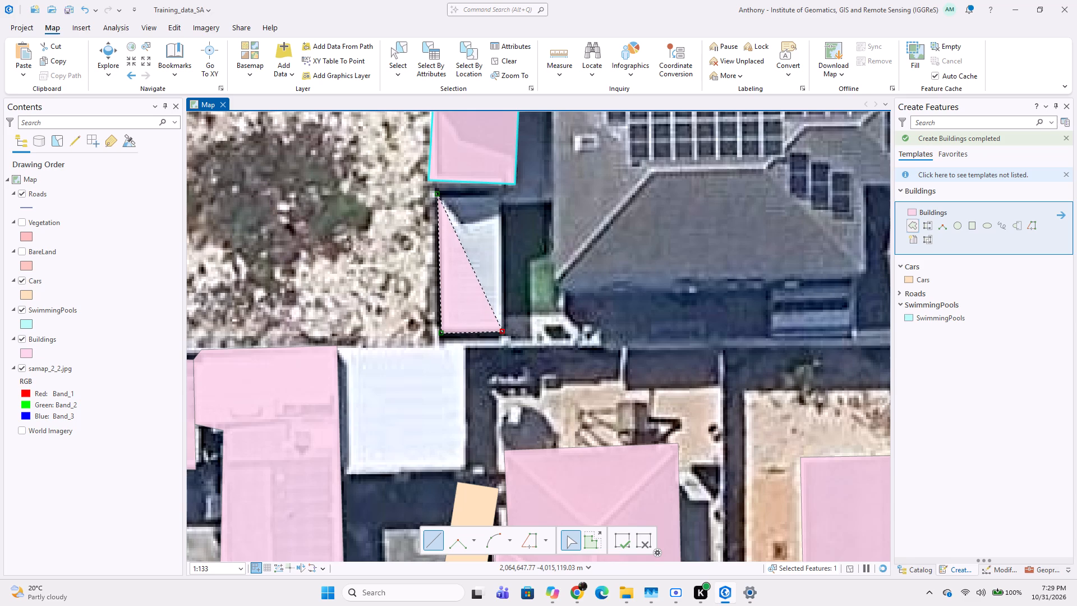
pyautogui.doubleClick(496, 198)
# Examine the wider neighbourhood imagery around Corsair Cres and Clipper Rd to check how far the digitized polygons extend.
pyautogui.scroll(-2, 481, 284)
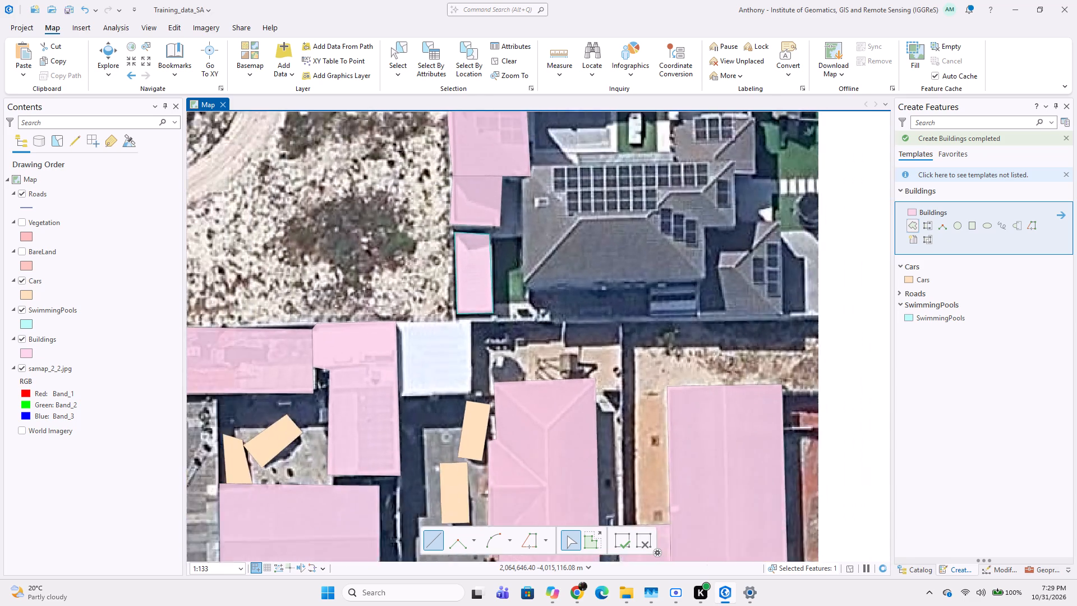
pyautogui.moveTo(508, 288); pyautogui.dragTo(422, 294, button='middle')
pyautogui.scroll(1, 438, 233)
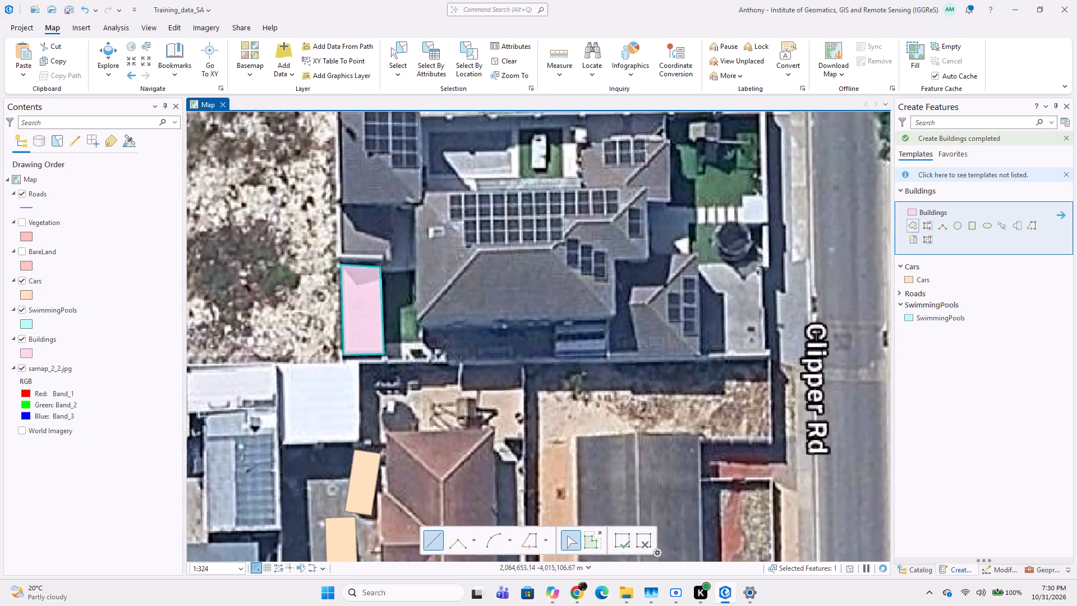
pyautogui.scroll(-2, 436, 237)
pyautogui.scroll(-4, 439, 284)
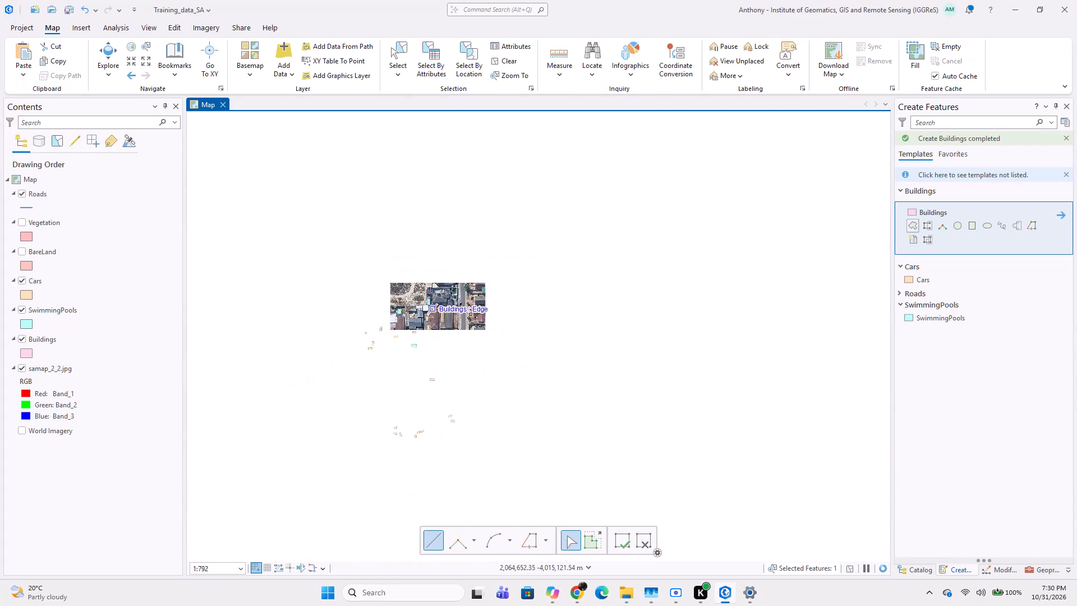
pyautogui.moveTo(490, 424); pyautogui.dragTo(522, 367, button='middle')
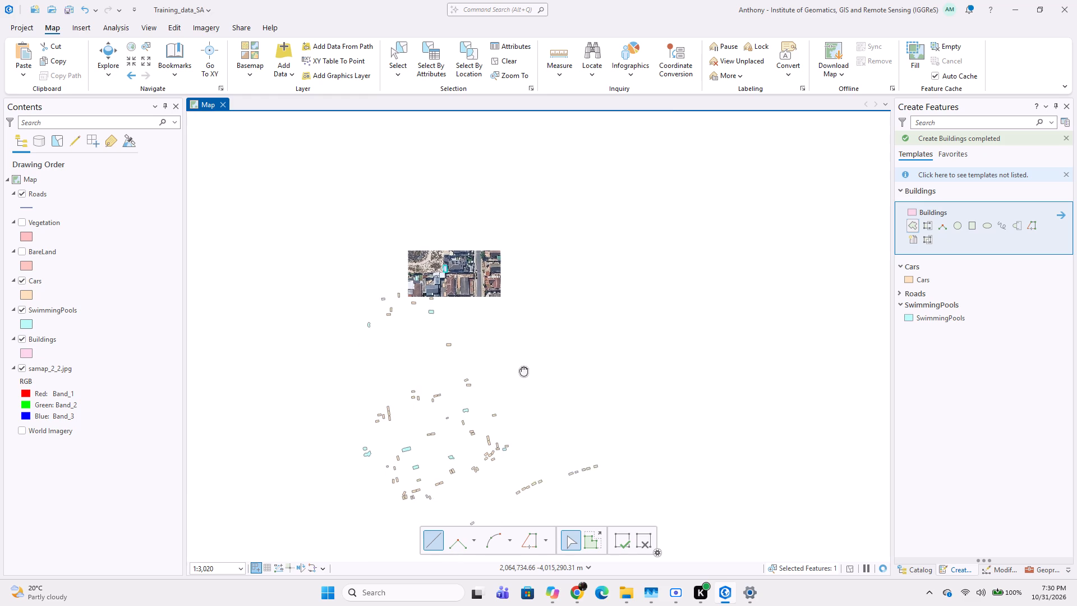
pyautogui.moveTo(522, 367); pyautogui.dragTo(524, 363, button='middle')
pyautogui.moveTo(516, 291); pyautogui.dragTo(481, 329, button='middle')
pyautogui.scroll(2, 445, 288)
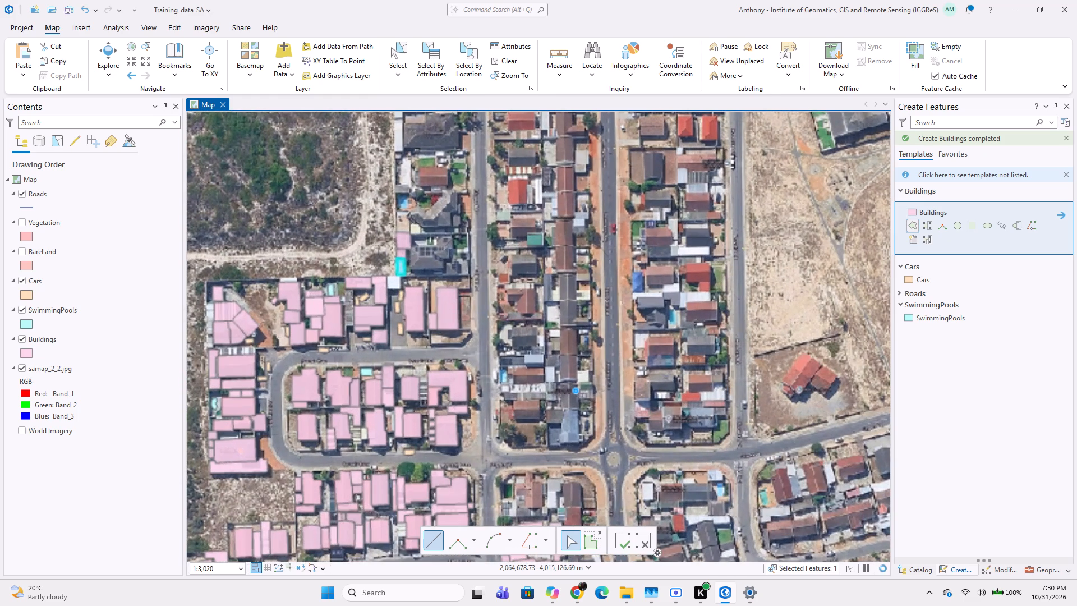
pyautogui.moveTo(404, 273); pyautogui.dragTo(414, 328, button='middle')
pyautogui.scroll(1, 451, 347)
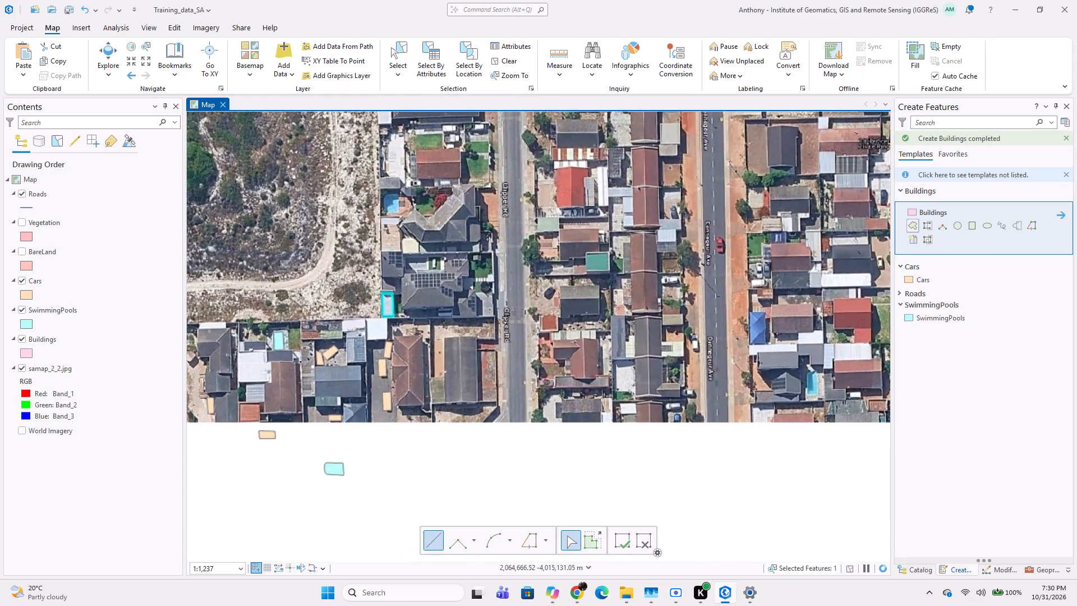
pyautogui.moveTo(489, 357); pyautogui.dragTo(500, 306, button='middle')
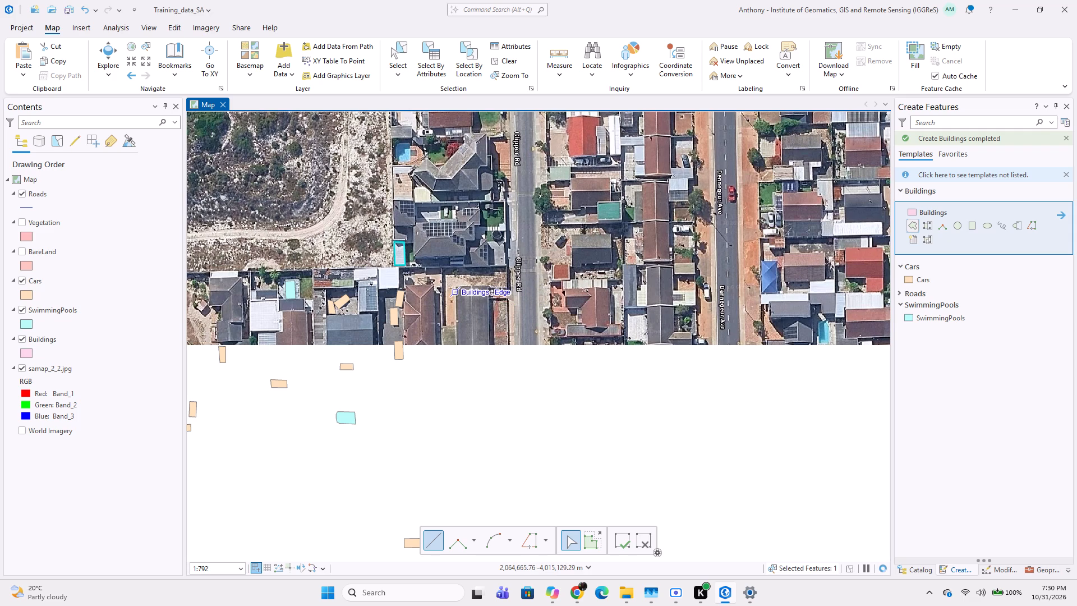
# Trace the large solar-panelled main roof of the Clipper Rd property as an eight-vertex Buildings polygon, snapping it to the northwest annex's corner.
pyautogui.scroll(1, 449, 259)
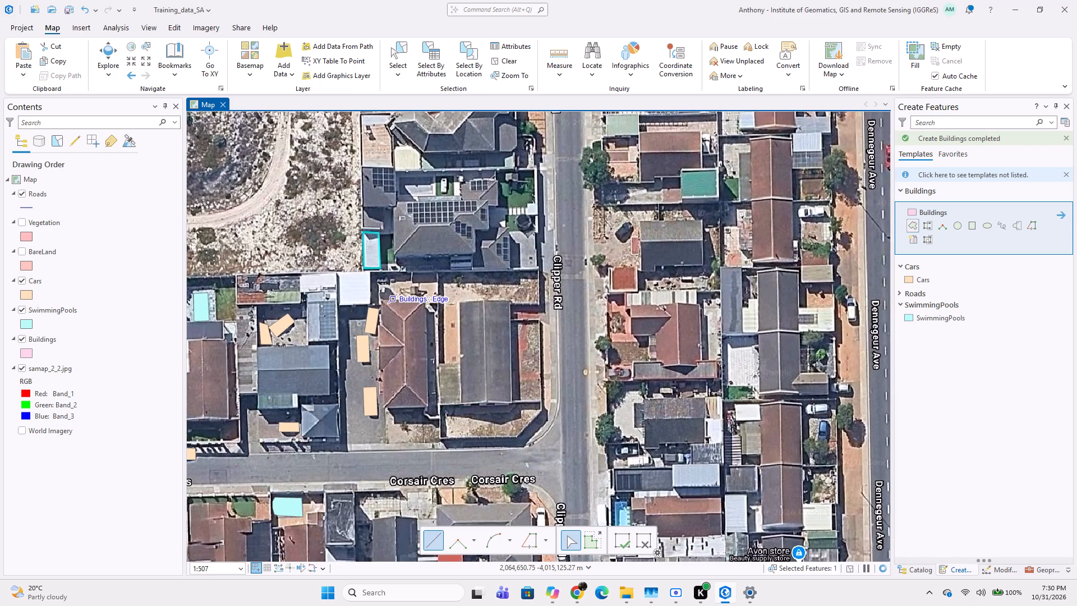
pyautogui.moveTo(408, 245); pyautogui.dragTo(418, 286, button='middle')
pyautogui.scroll(2, 412, 255)
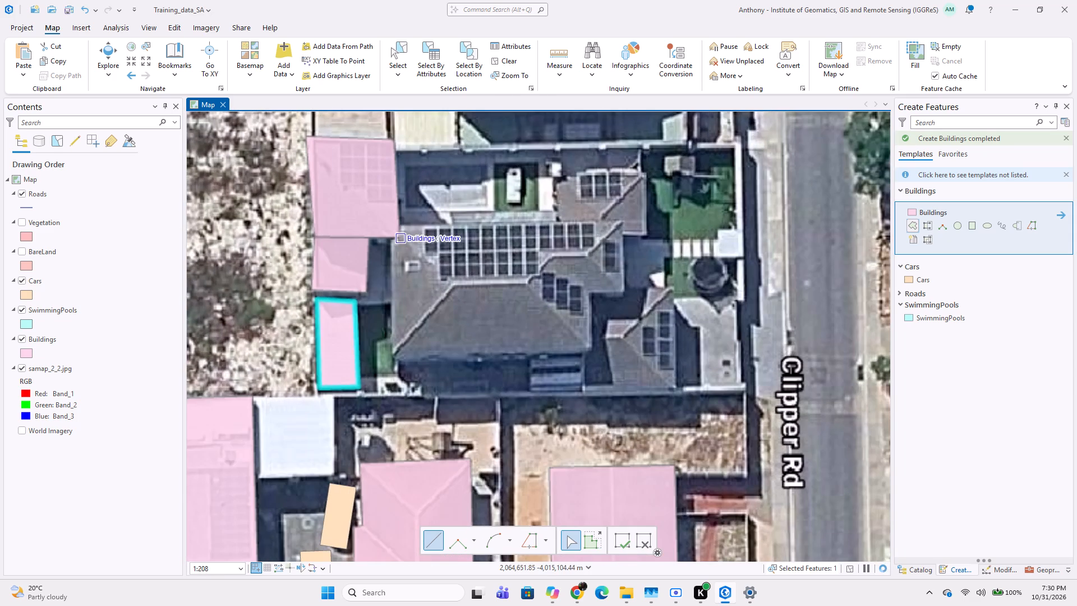
pyautogui.click(398, 222)
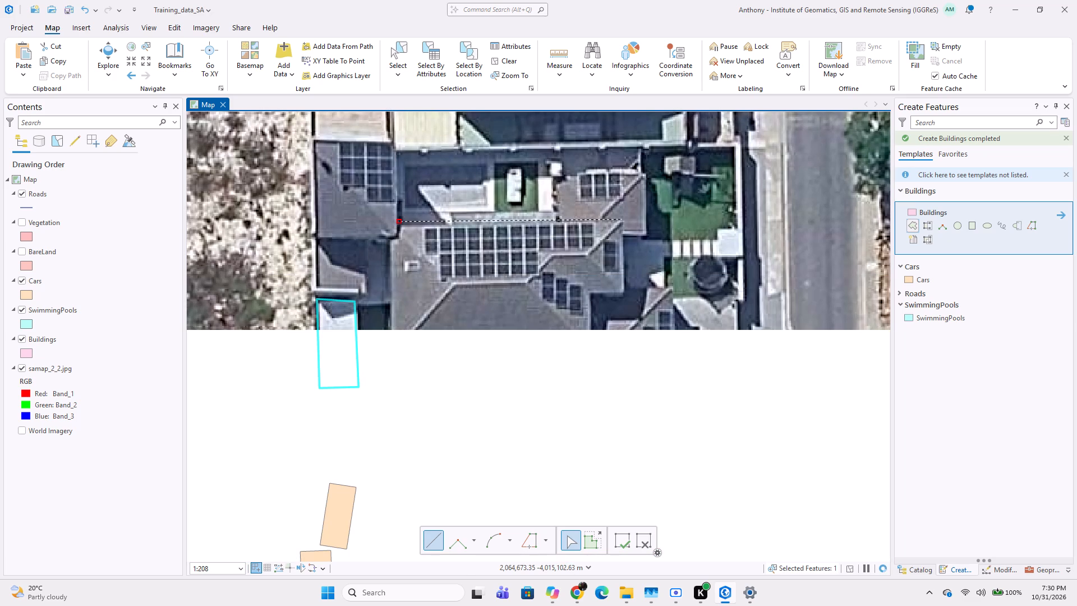
pyautogui.click(624, 219)
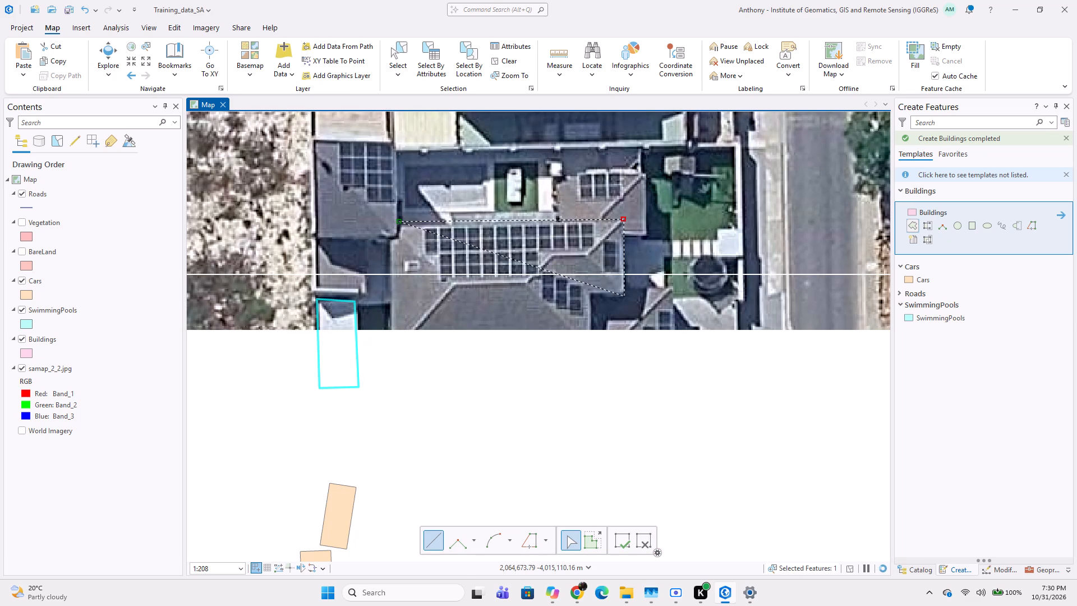
pyautogui.click(622, 296)
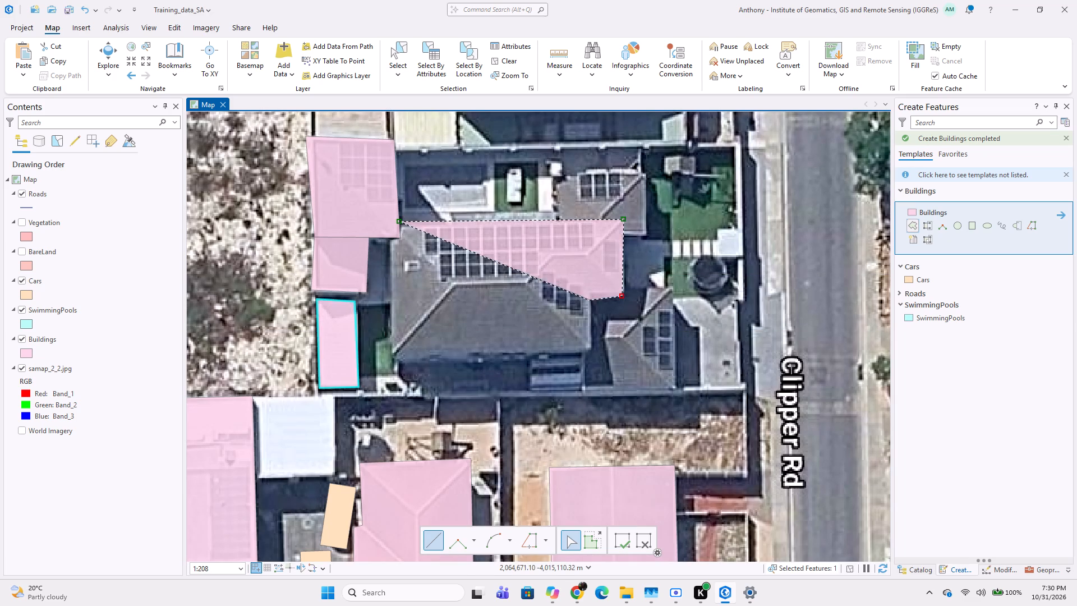
pyautogui.click(591, 292)
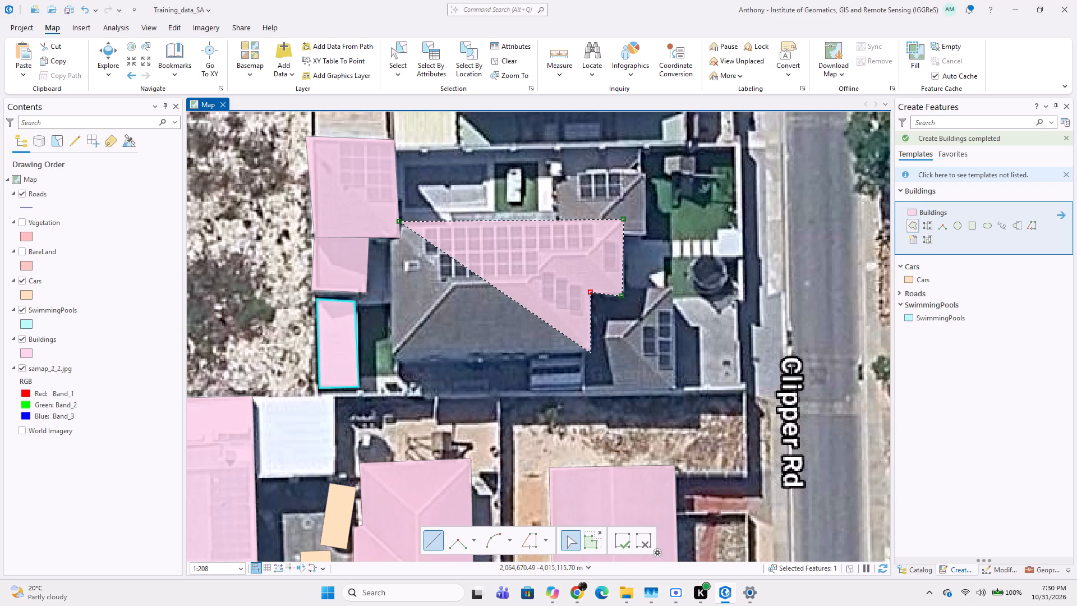
pyautogui.click(592, 353)
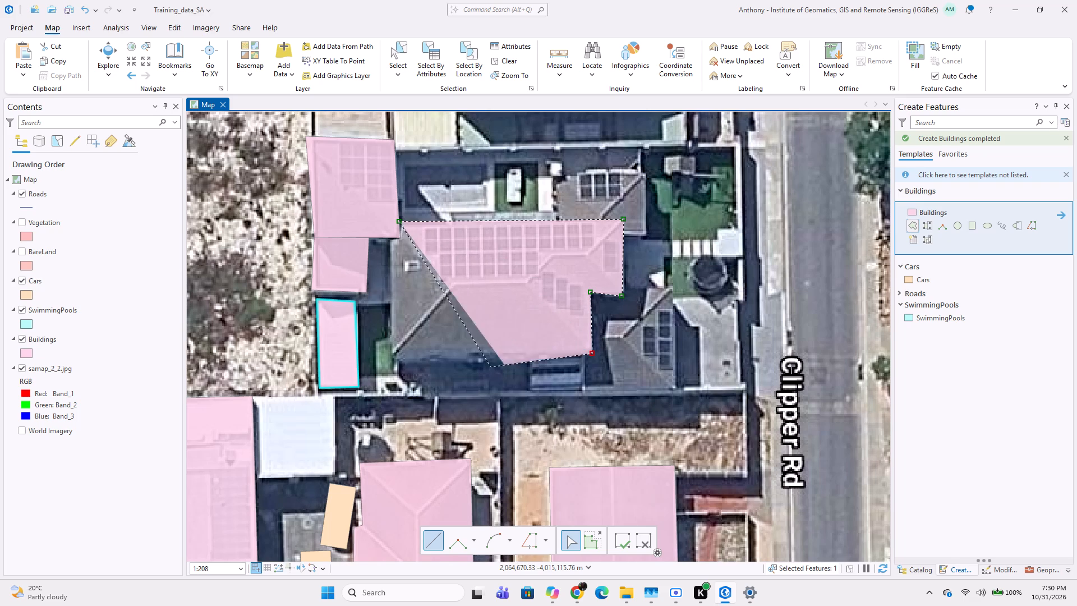
pyautogui.click(393, 359)
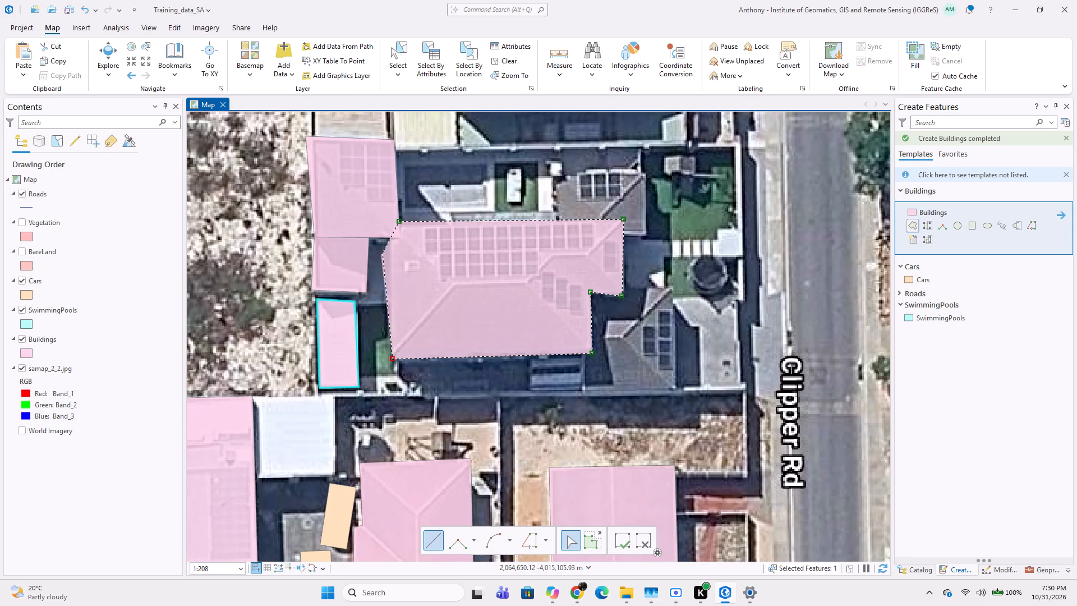
pyautogui.click(388, 240)
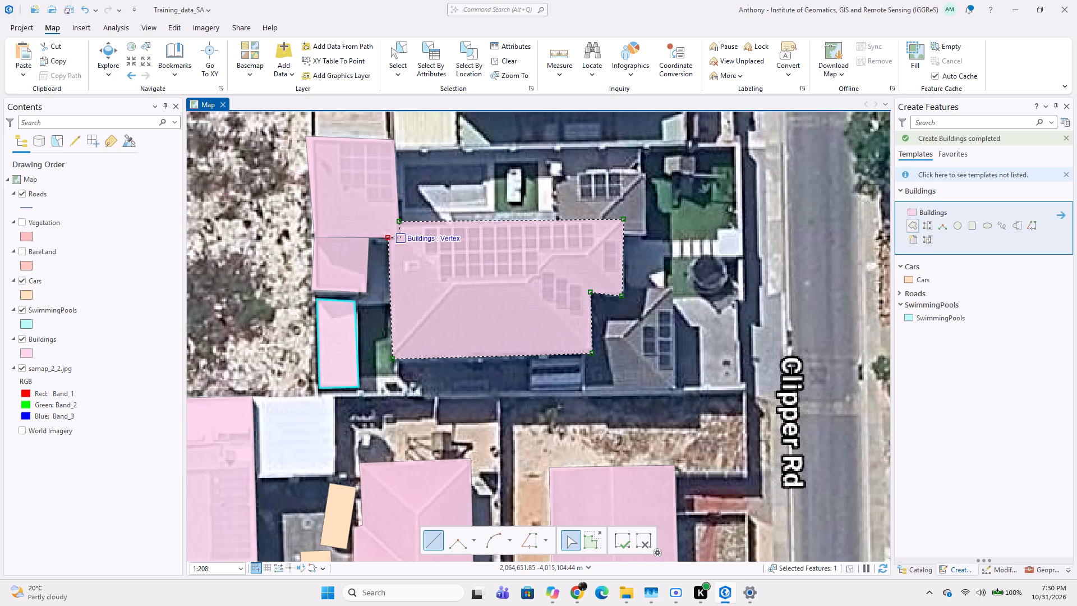
pyautogui.doubleClick(402, 237)
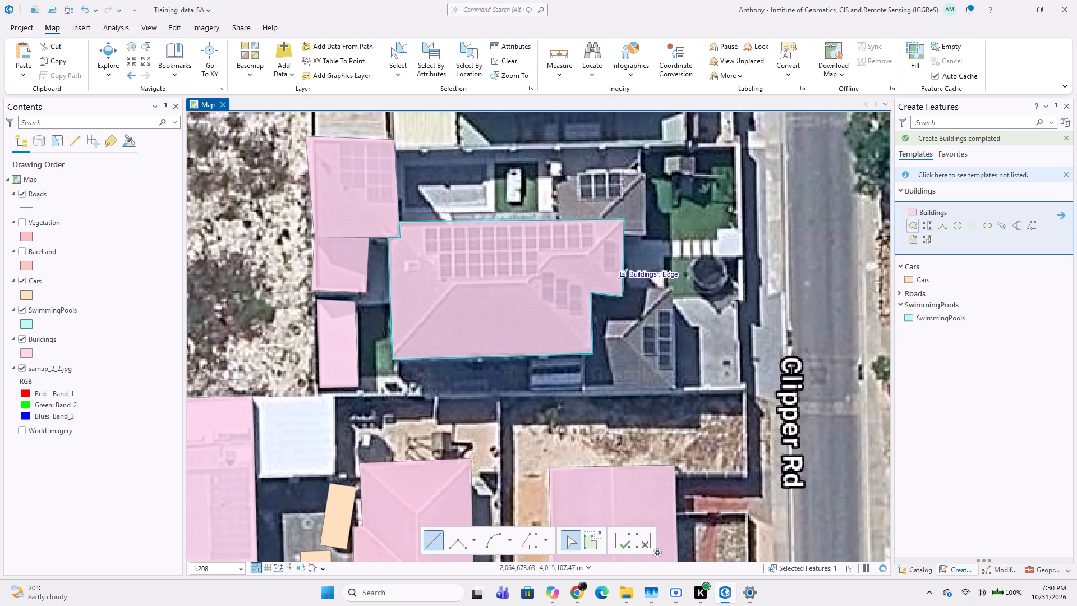
# Draw an eight-vertex Buildings polygon over the solar-panelled wing southeast of the main roof, following the main roof's stepped edge.
pyautogui.scroll(1, 630, 278)
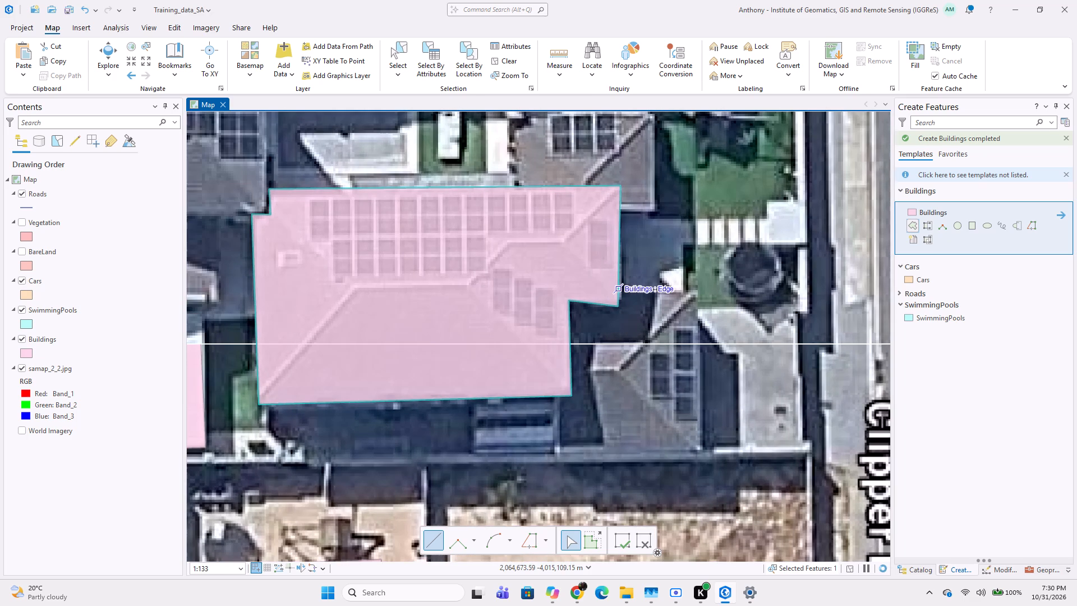
pyautogui.click(616, 288)
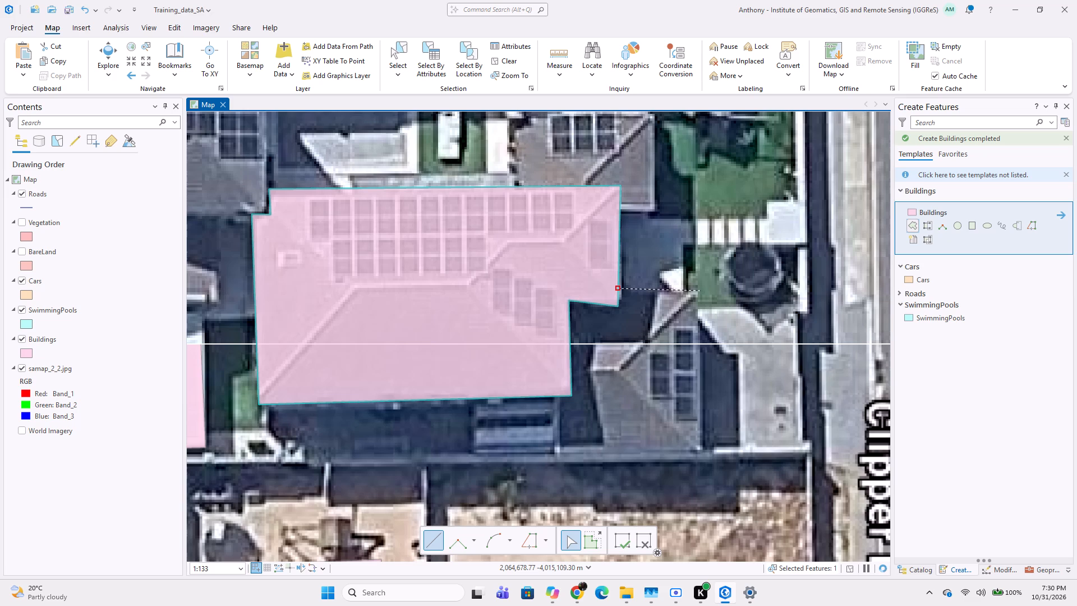
pyautogui.click(701, 291)
pyautogui.click(701, 452)
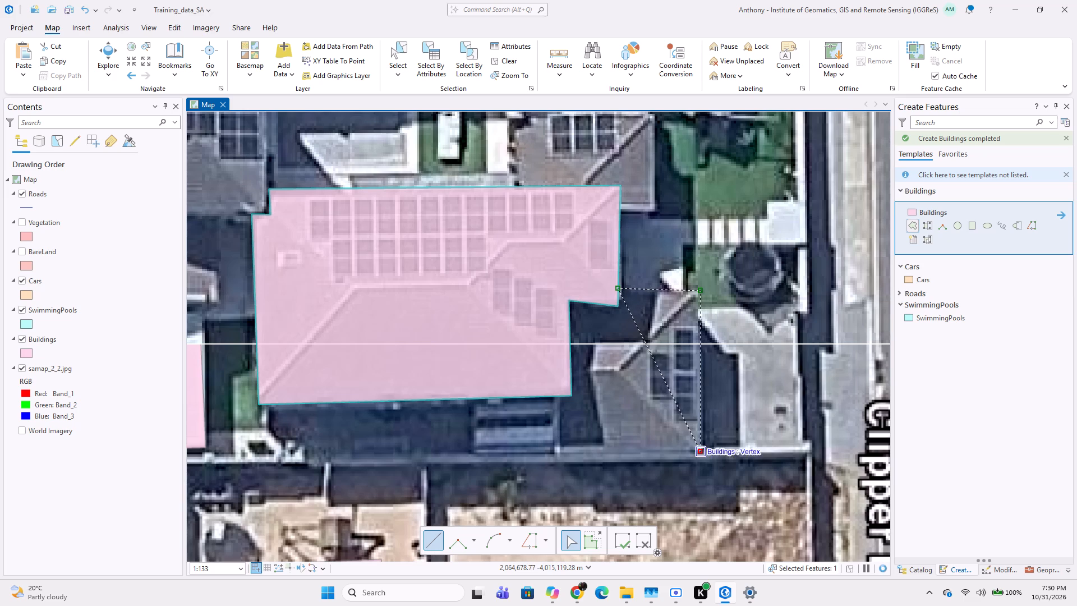
pyautogui.click(553, 453)
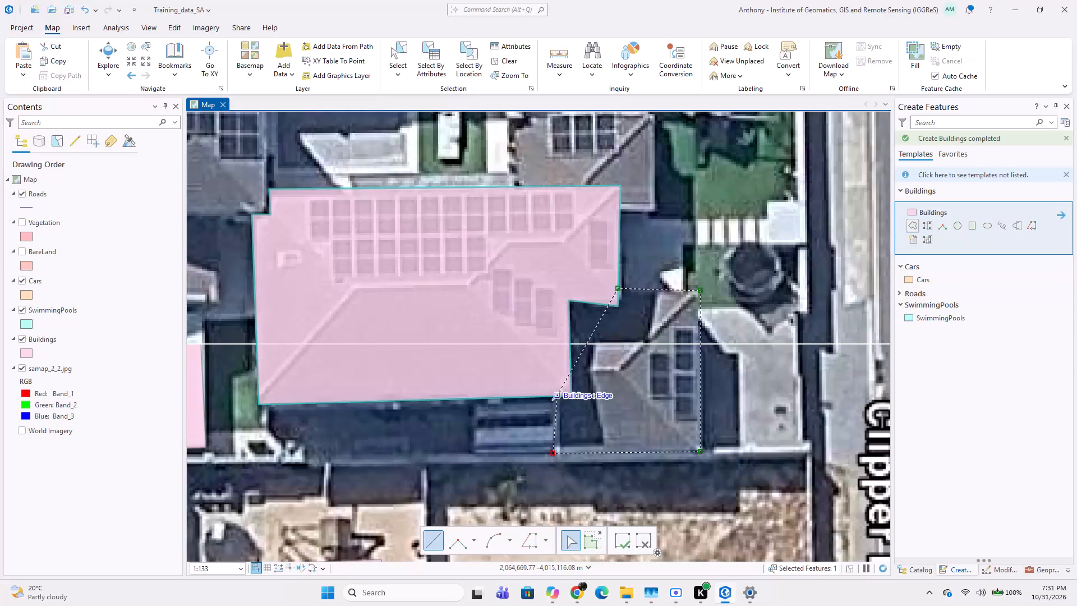
pyautogui.click(557, 392)
pyautogui.click(575, 394)
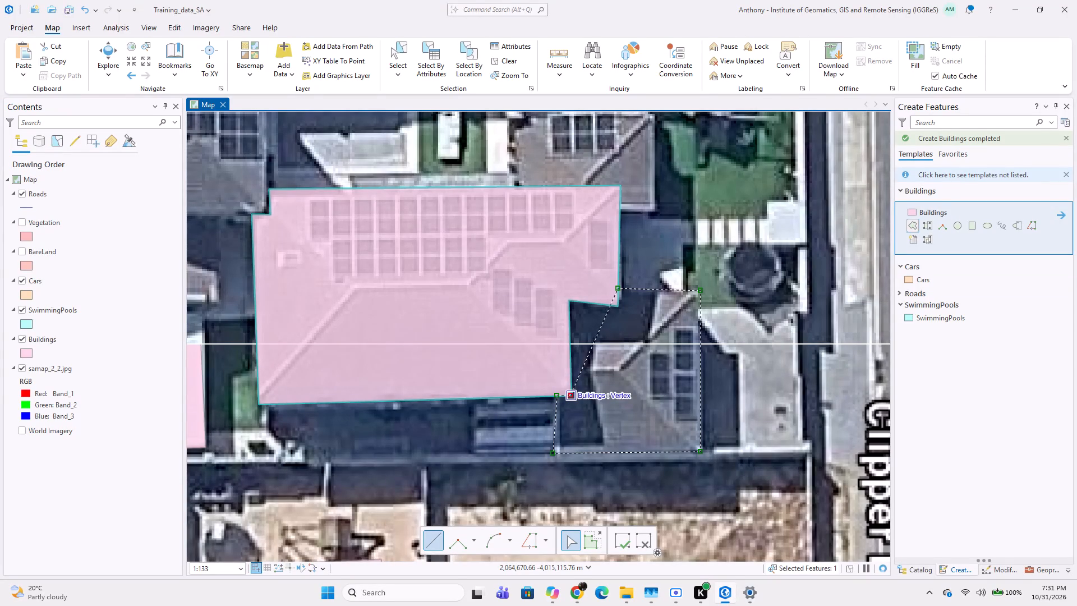
pyautogui.click(569, 300)
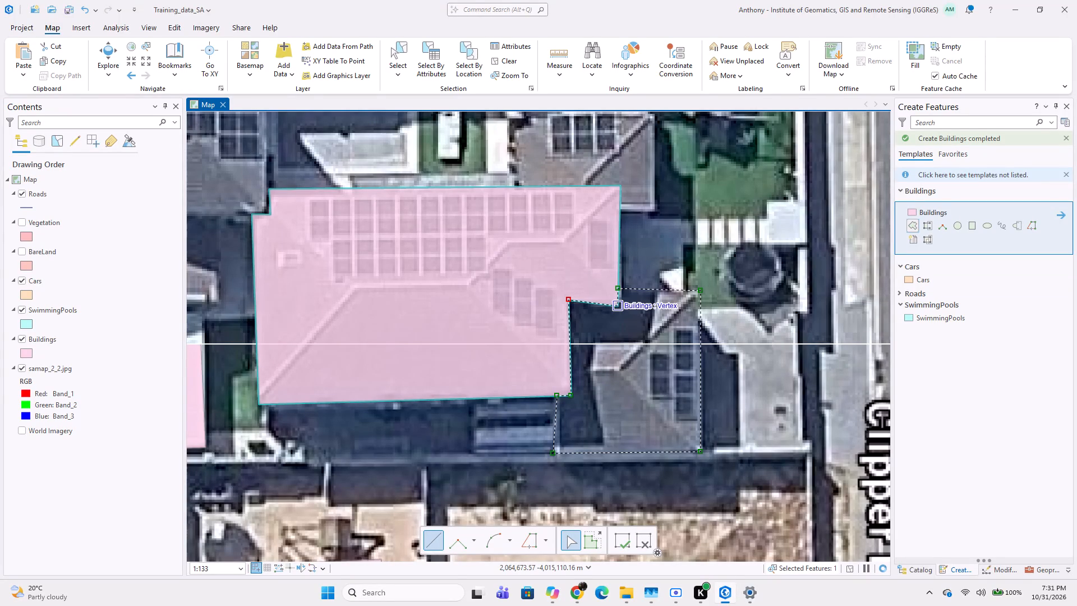
pyautogui.doubleClick(614, 306)
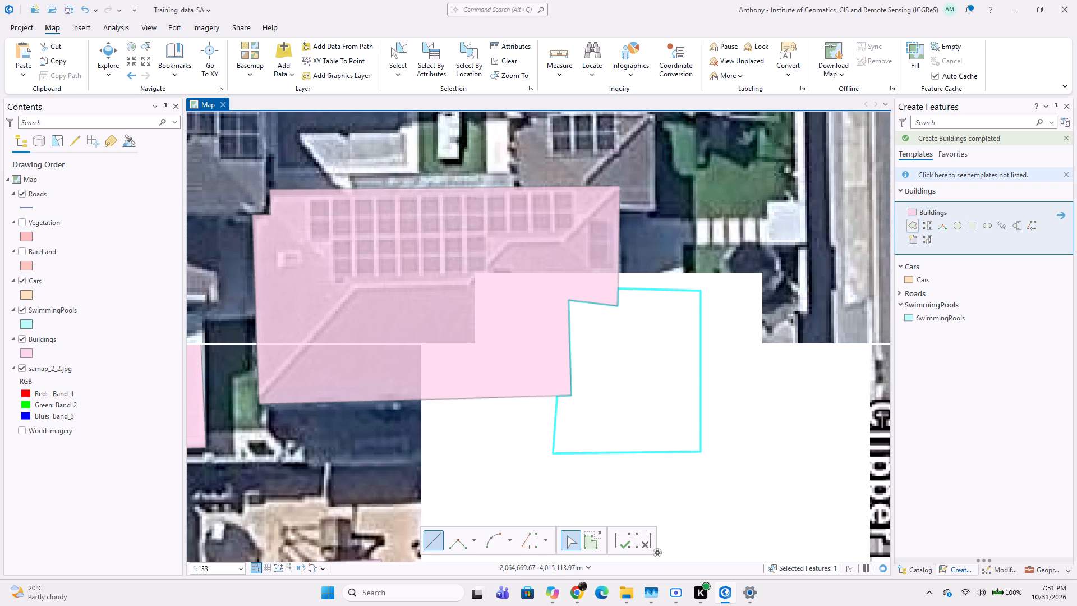
# Trace the small lean-to roof south of the main roof, against the southeast wing's west edge, as a four-corner Buildings polygon.
pyautogui.scroll(-1, 398, 375)
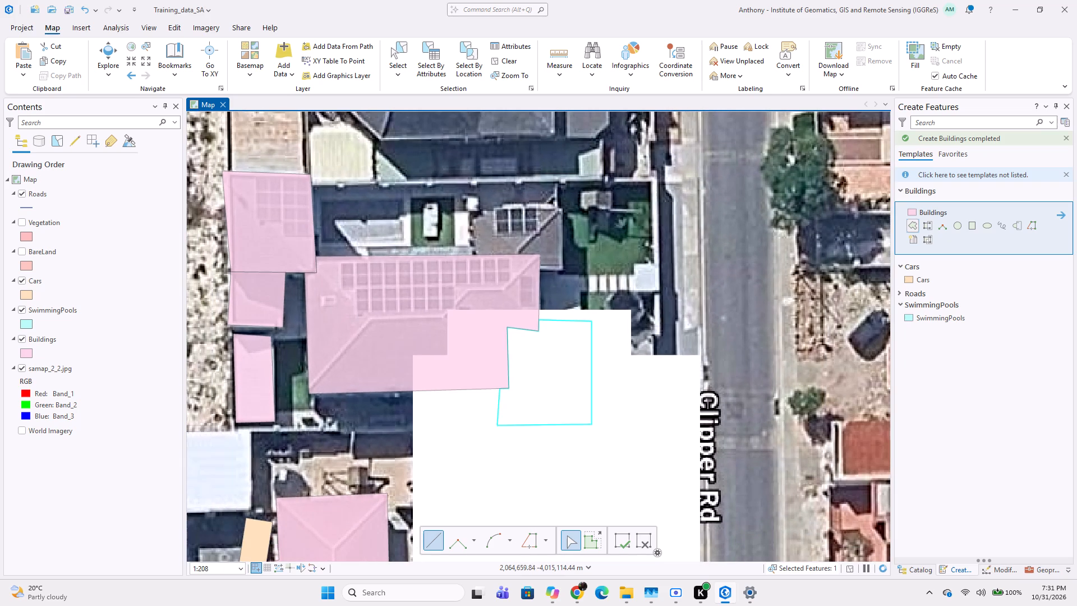
pyautogui.moveTo(424, 389); pyautogui.dragTo(408, 320, button='middle')
pyautogui.scroll(1, 422, 334)
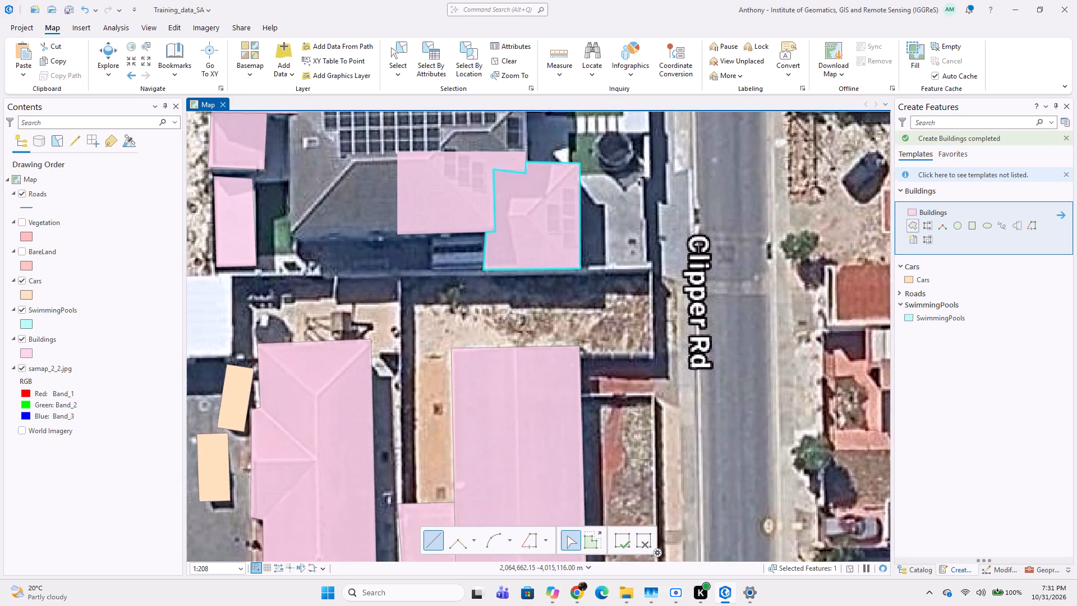
pyautogui.click(438, 177)
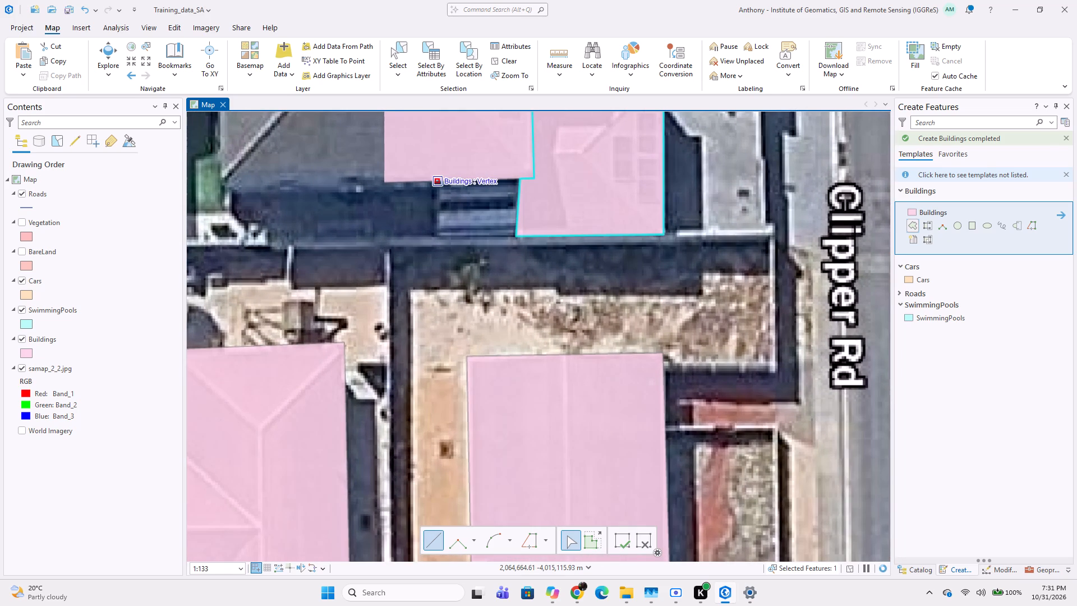
pyautogui.click(435, 235)
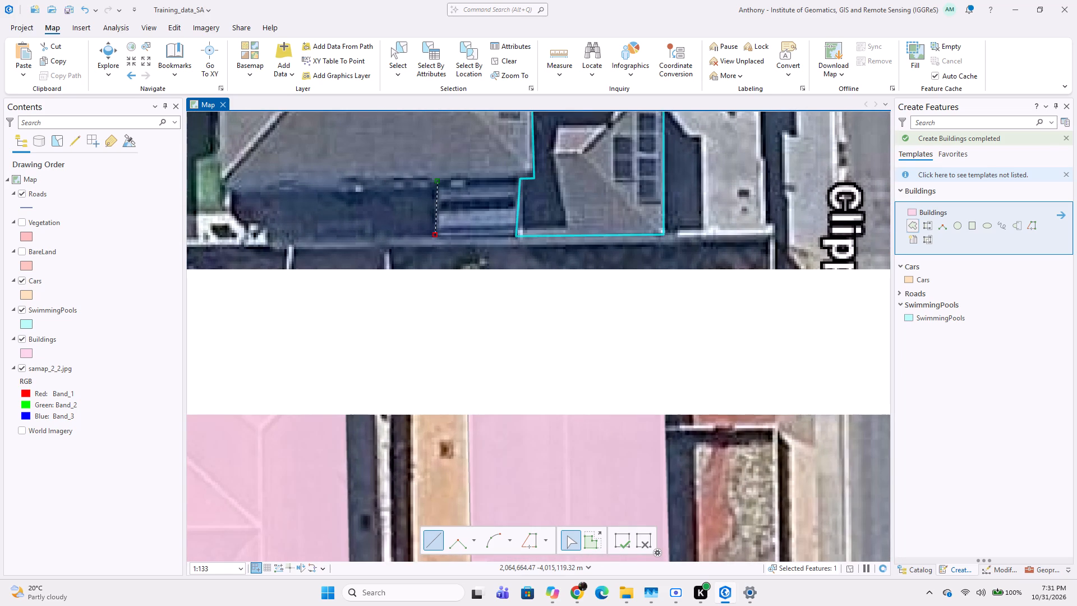
pyautogui.click(516, 233)
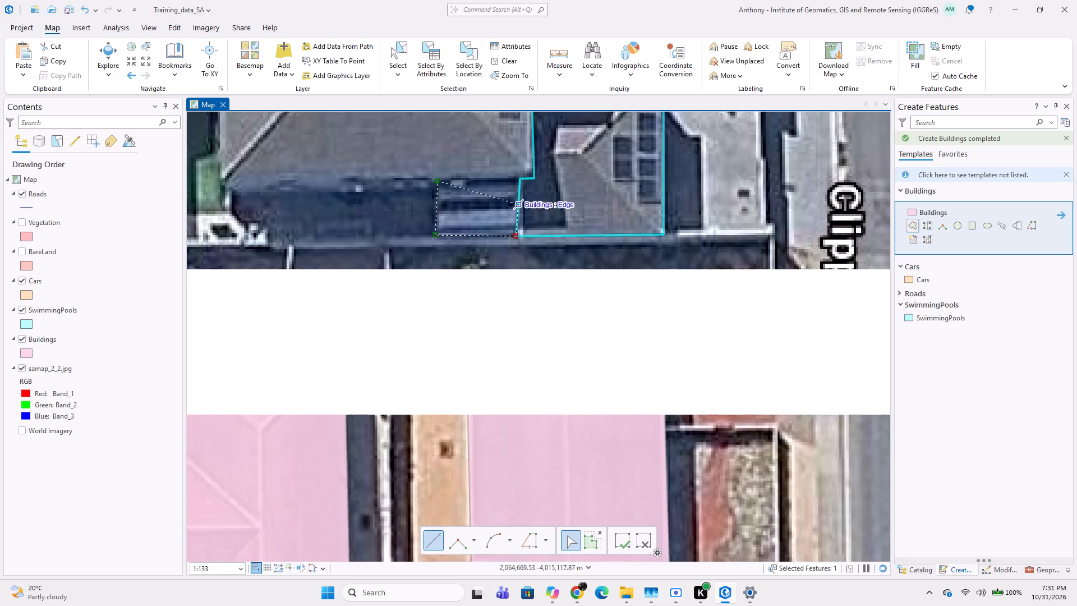
pyautogui.doubleClick(516, 177)
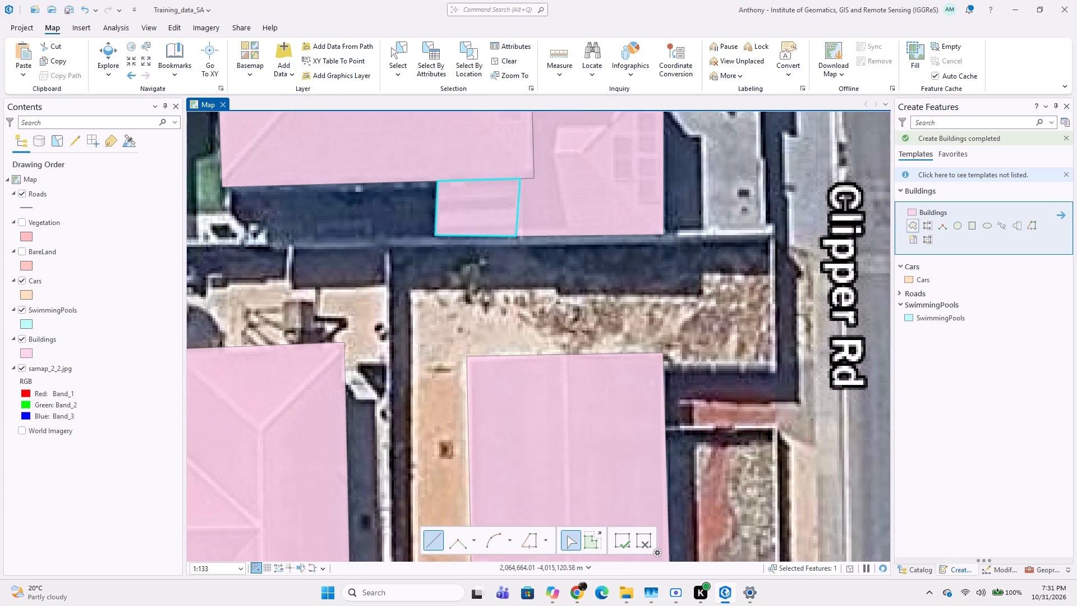
# Trace the solar-panelled wing at the northeast corner of the main roof as a Buildings polygon, beginning along its northern edge.
pyautogui.scroll(-2, 469, 219)
pyautogui.moveTo(569, 216); pyautogui.dragTo(565, 233, button='middle')
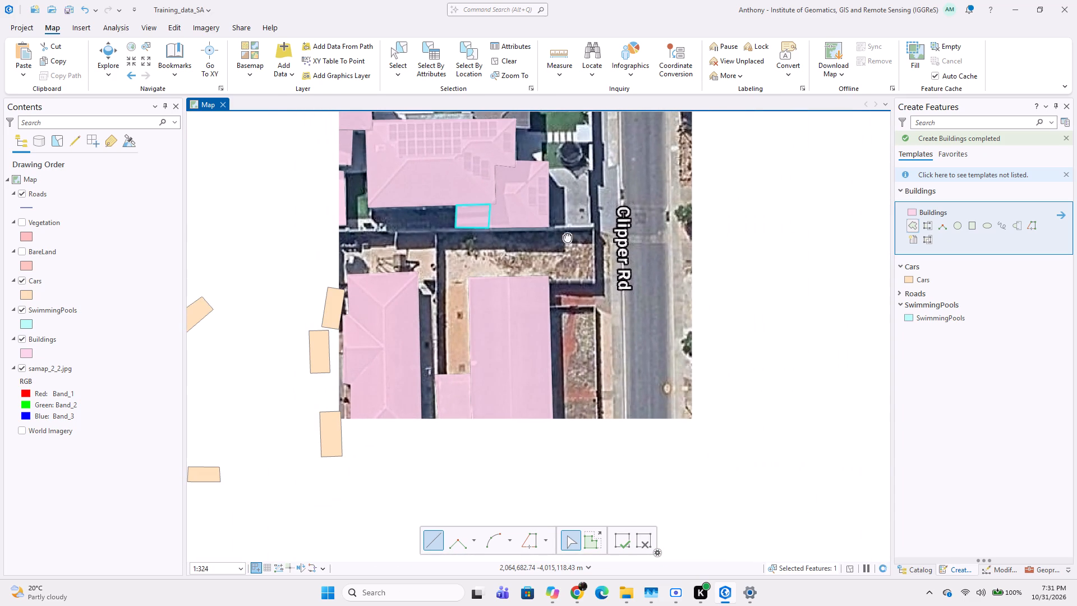
pyautogui.moveTo(565, 233); pyautogui.dragTo(538, 294, button='middle')
pyautogui.moveTo(441, 229); pyautogui.dragTo(514, 267, button='middle')
pyautogui.scroll(2, 514, 182)
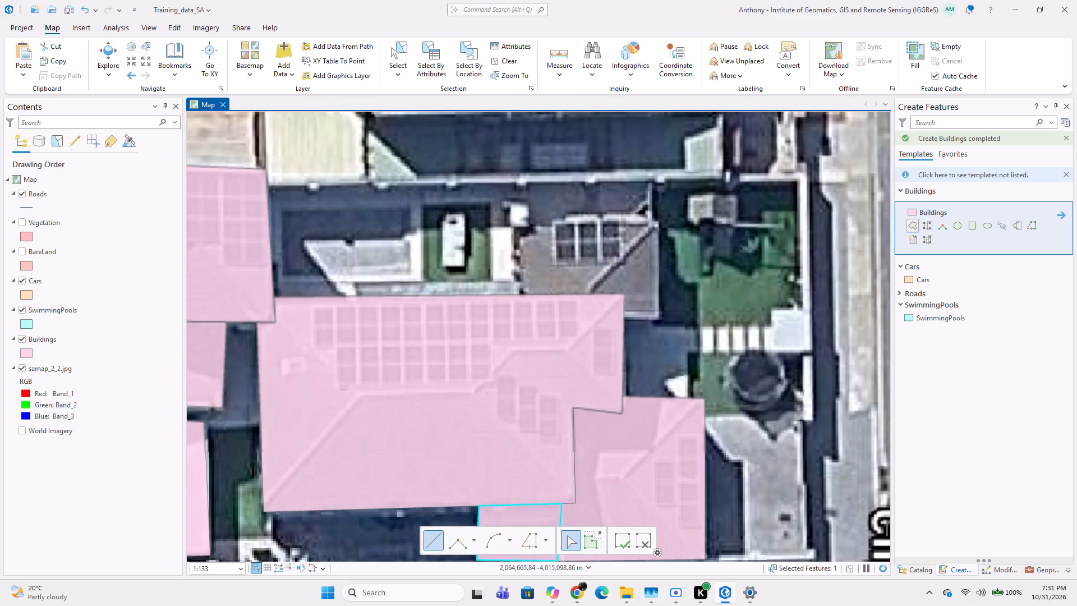
pyautogui.scroll(-1, 493, 220)
pyautogui.scroll(1, 506, 204)
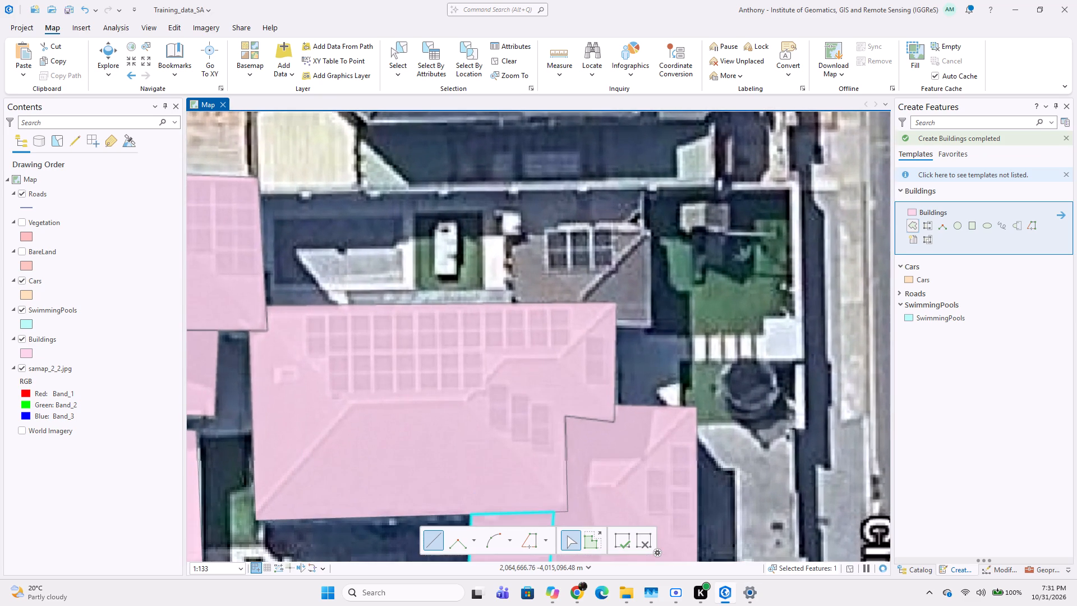
pyautogui.click(510, 247)
pyautogui.click(550, 226)
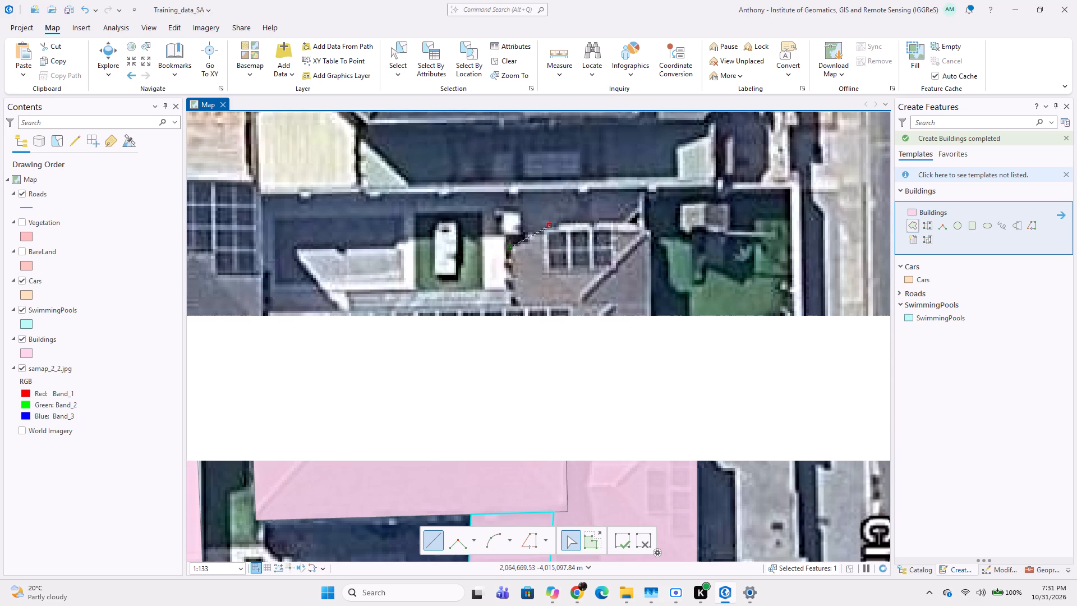
pyautogui.click(561, 220)
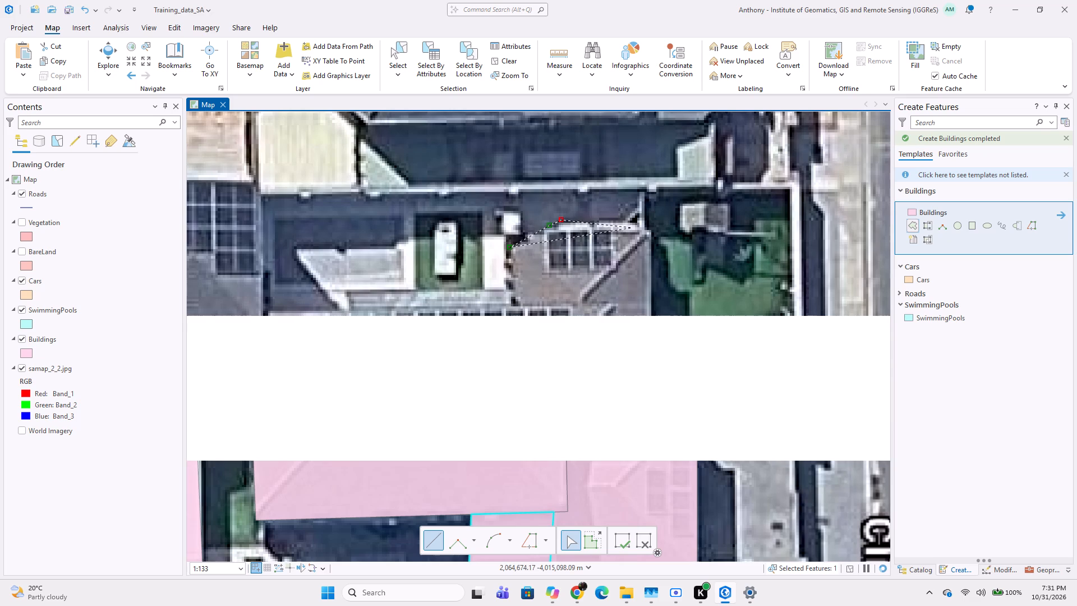
pyautogui.click(642, 223)
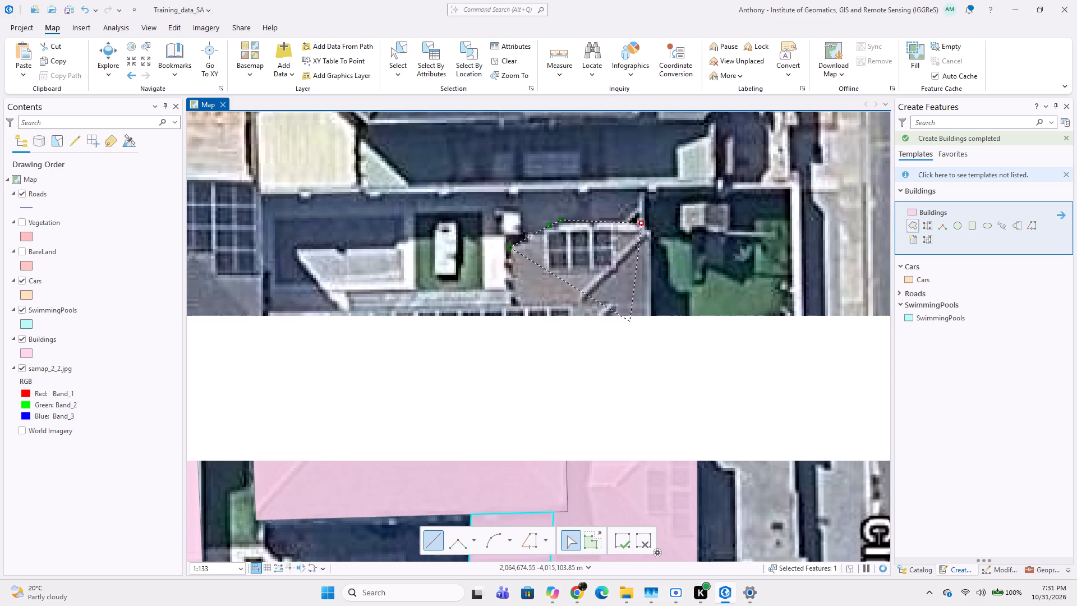
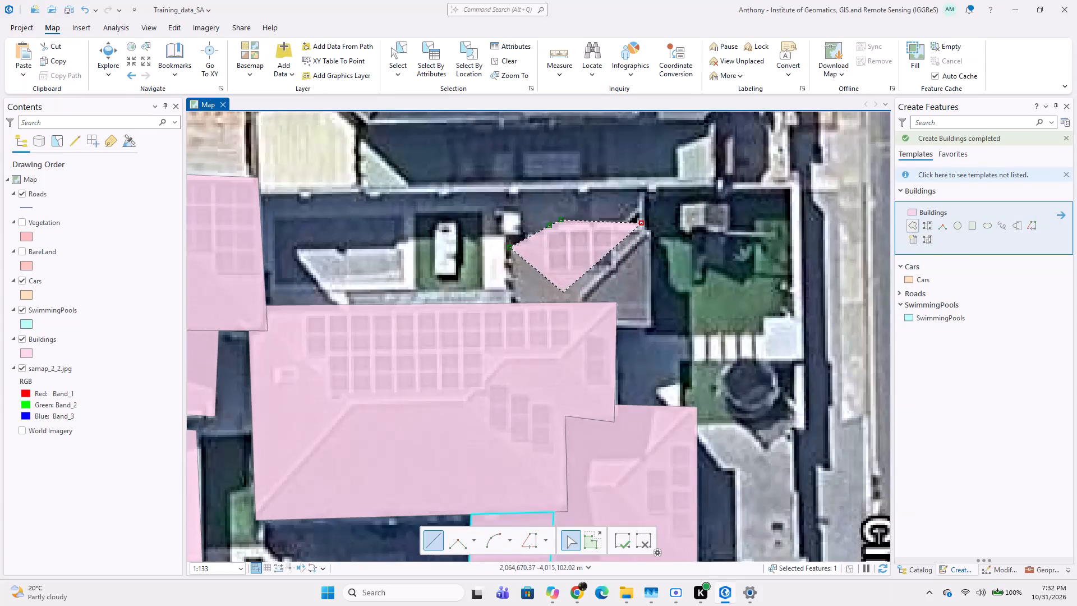
# Complete the Buildings polygon over the northeast solar-panelled wing, following its eastern and southern edges and snapping it to the main roof's edge.
pyautogui.click(650, 233)
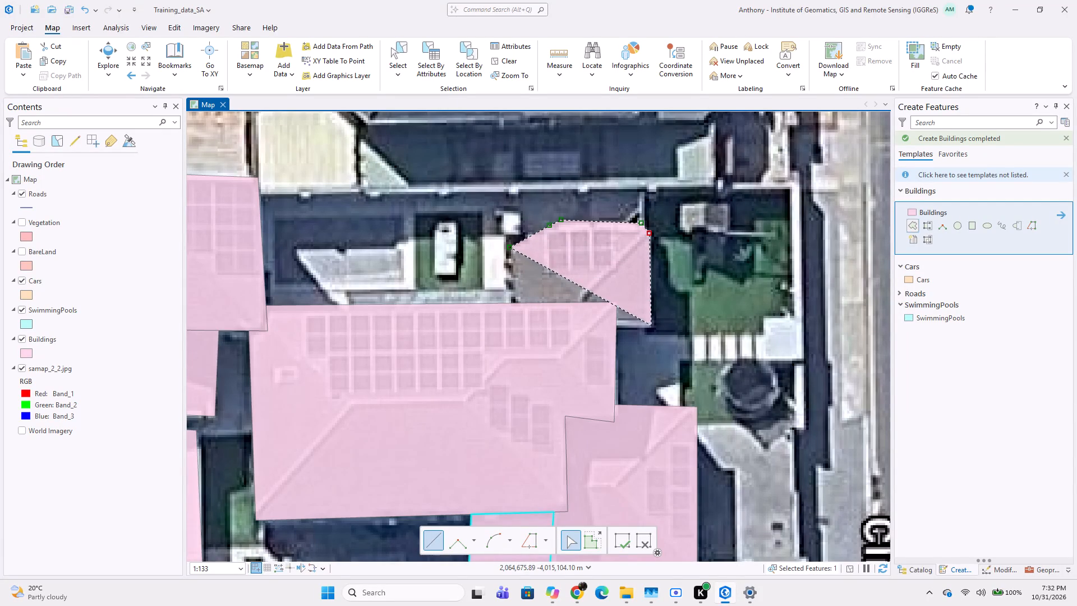
pyautogui.click(653, 325)
pyautogui.click(618, 326)
pyautogui.click(614, 304)
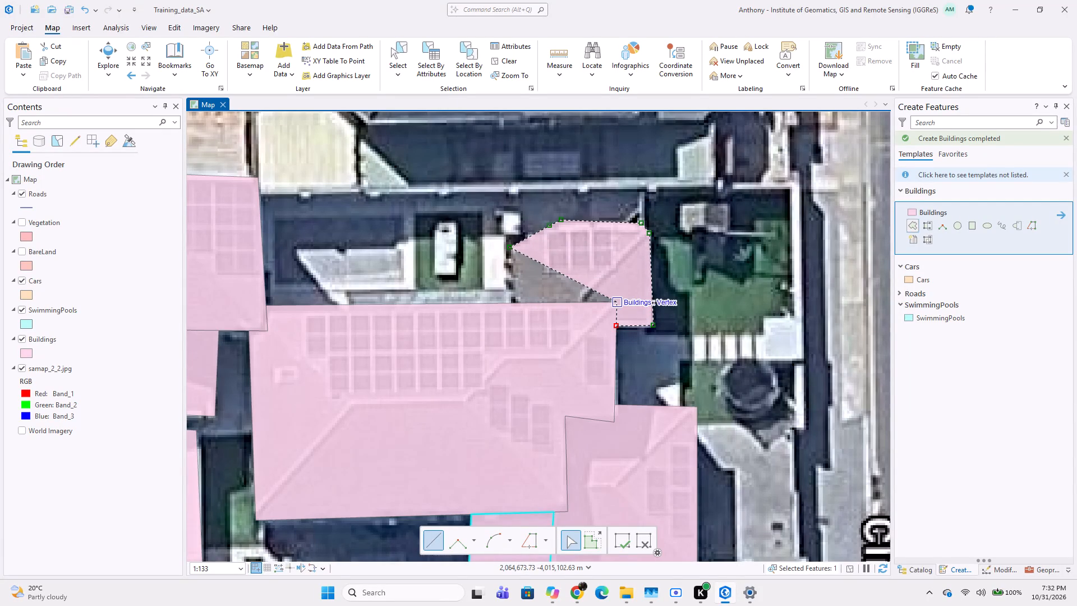
pyautogui.doubleClick(518, 302)
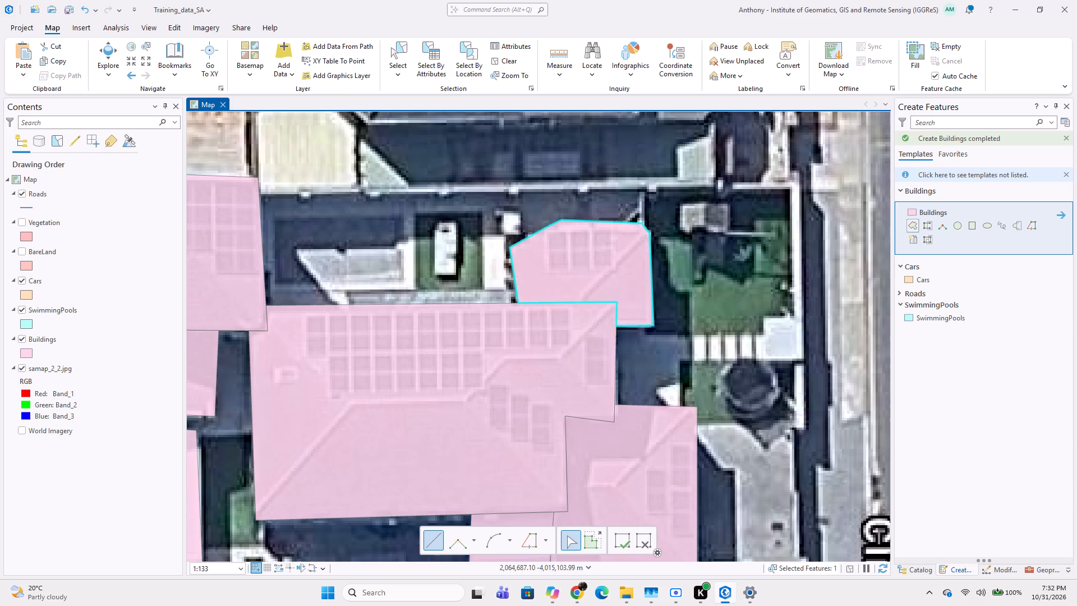
# Draw a four-corner SwimmingPools polygon over the rectangular pool north of the main roof, west of the northeast wing.
pyautogui.click(934, 296)
pyautogui.click(920, 336)
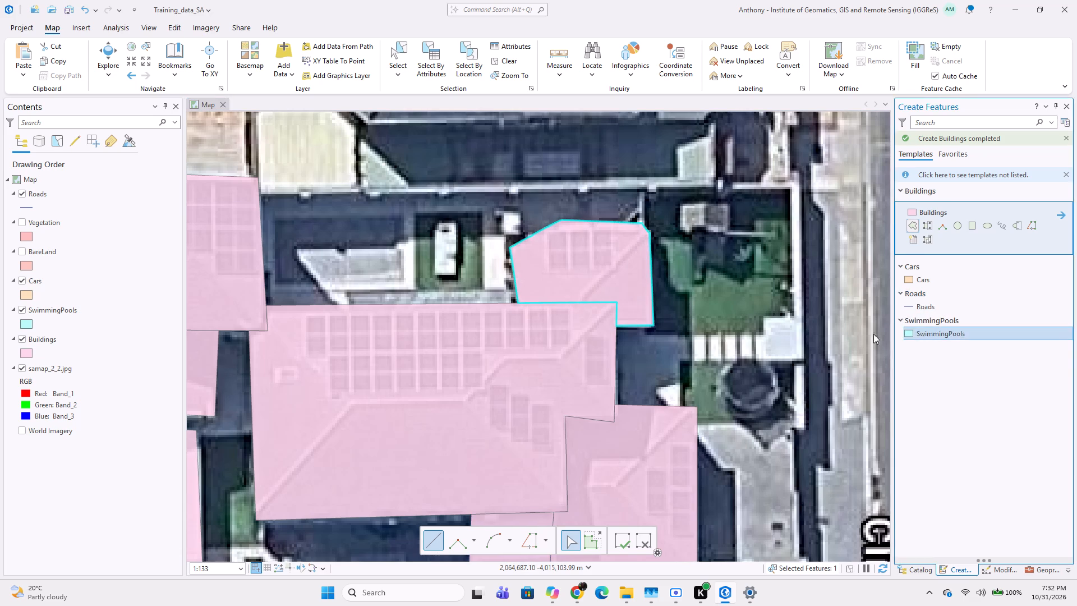
pyautogui.click(273, 216)
pyautogui.click(398, 218)
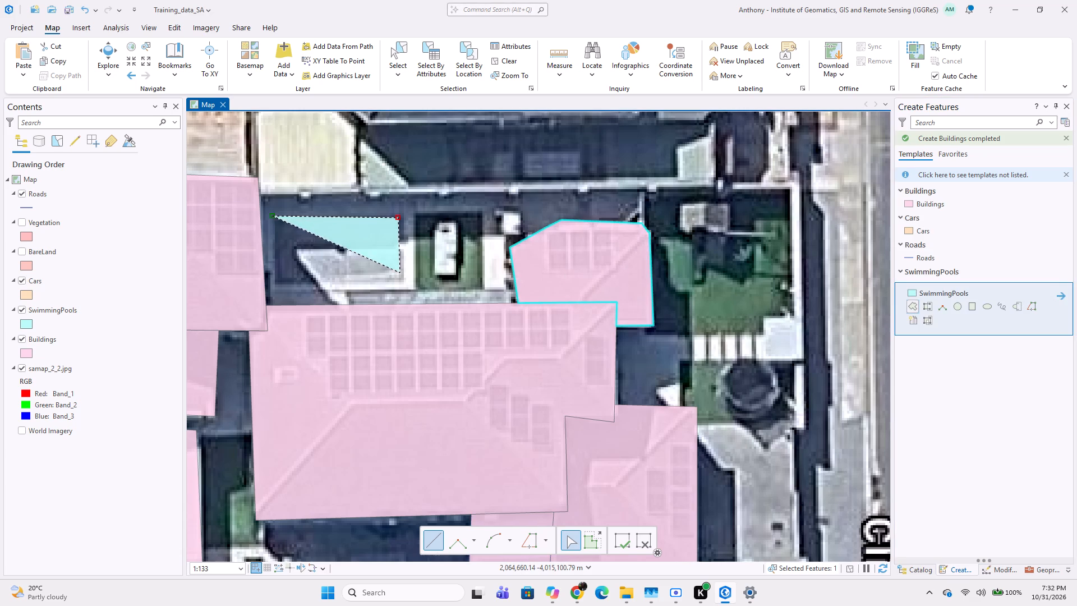
pyautogui.click(402, 281)
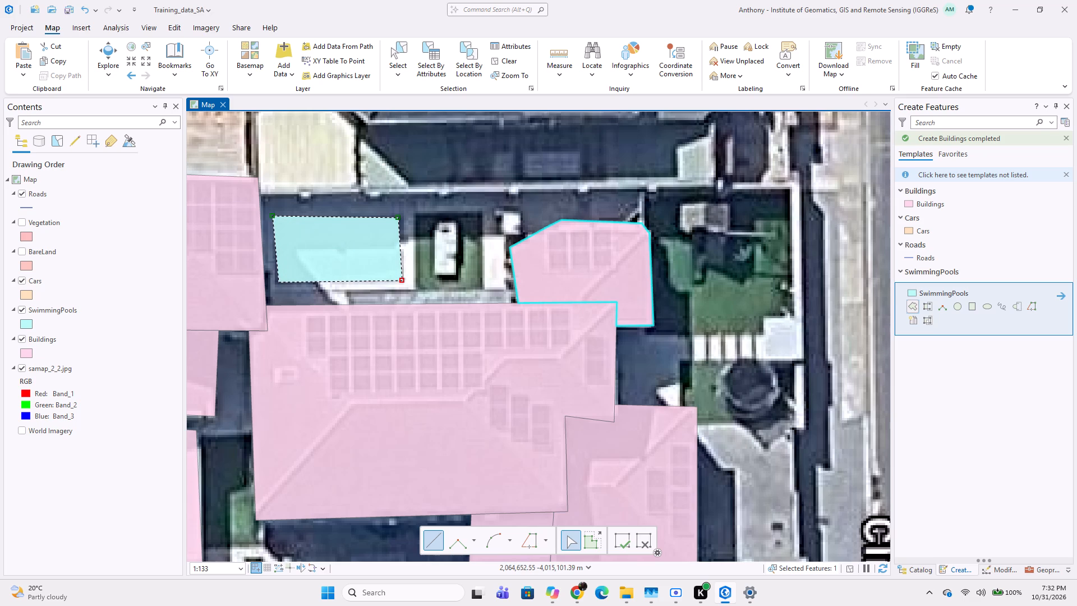
pyautogui.doubleClick(279, 282)
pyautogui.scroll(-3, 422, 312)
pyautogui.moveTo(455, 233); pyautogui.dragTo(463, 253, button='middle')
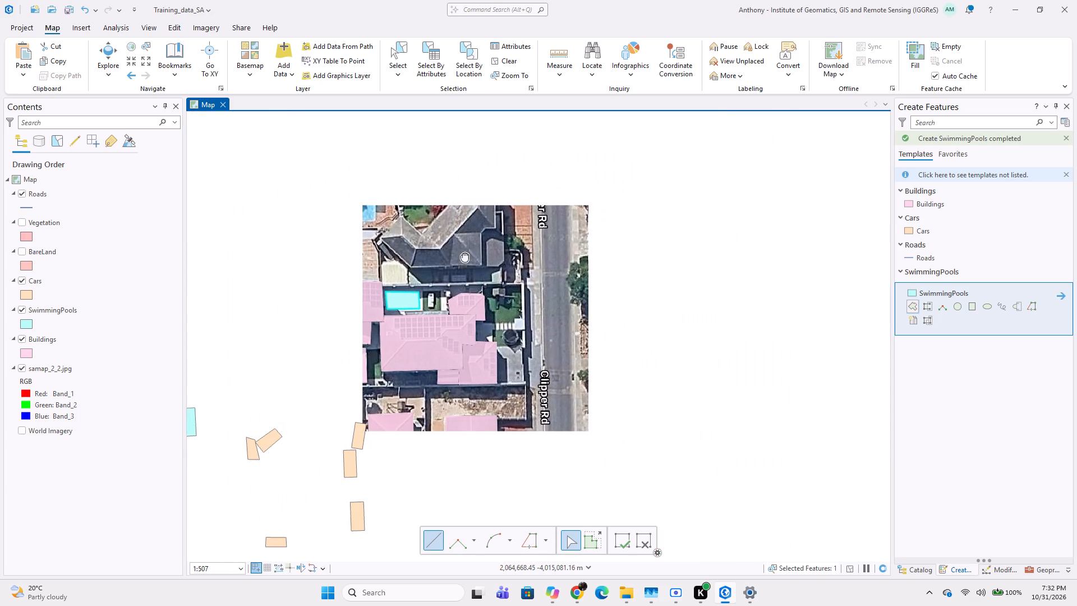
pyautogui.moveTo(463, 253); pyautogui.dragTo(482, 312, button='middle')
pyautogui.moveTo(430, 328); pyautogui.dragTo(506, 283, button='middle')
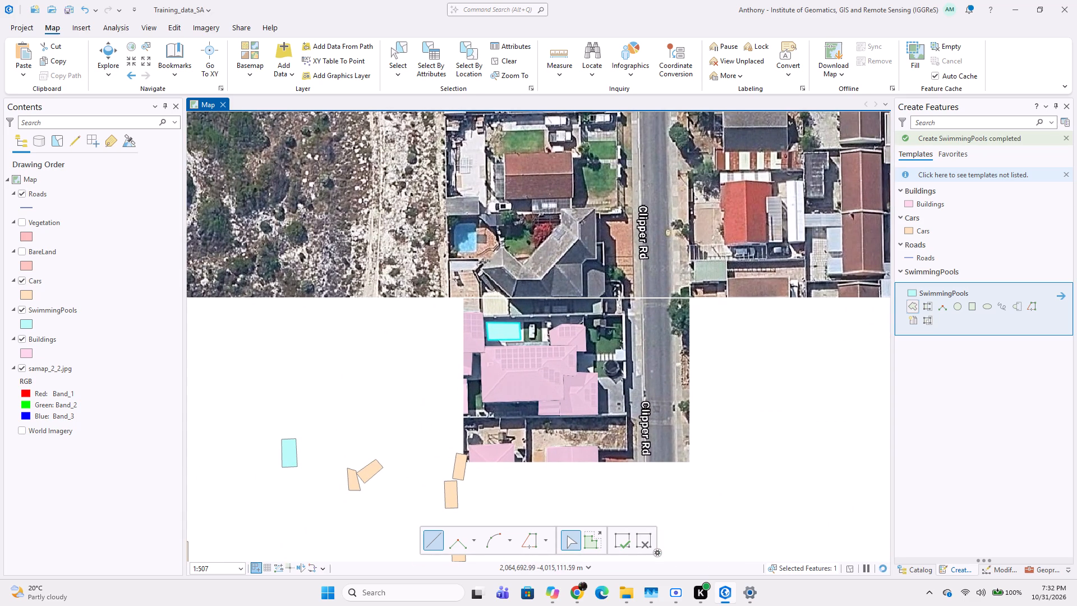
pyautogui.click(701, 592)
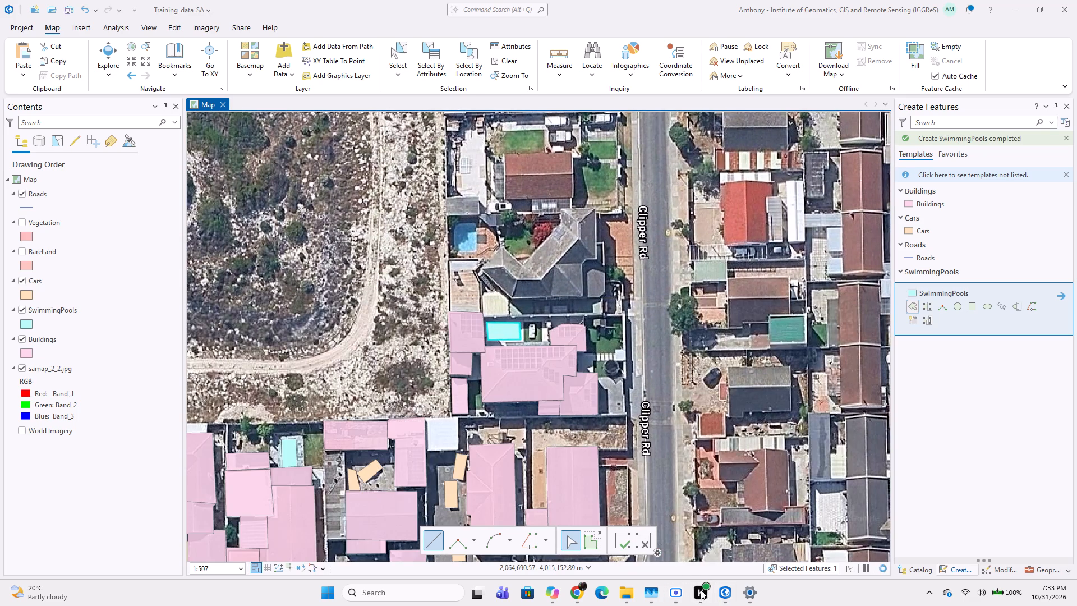